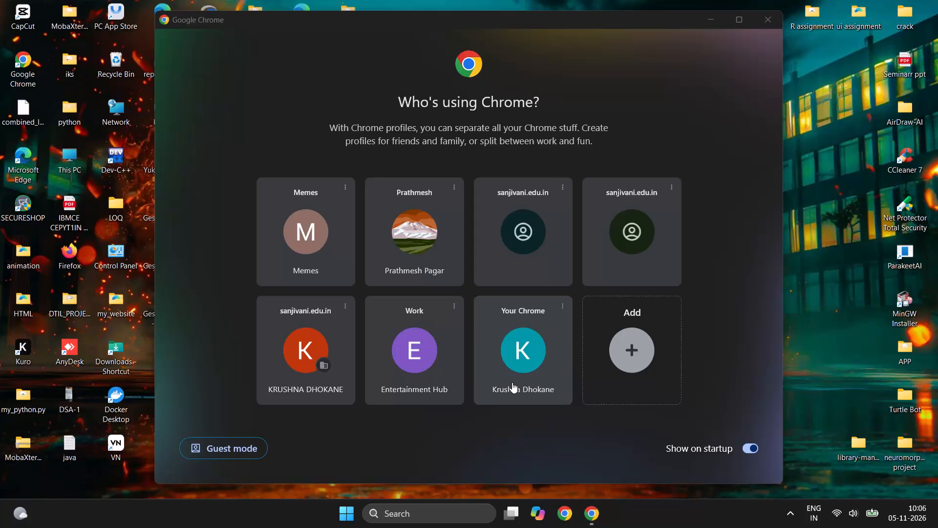
Open Chrome with the "Your Chrome" profile and minimize its window to reveal the desktop.
left_click(512, 382)
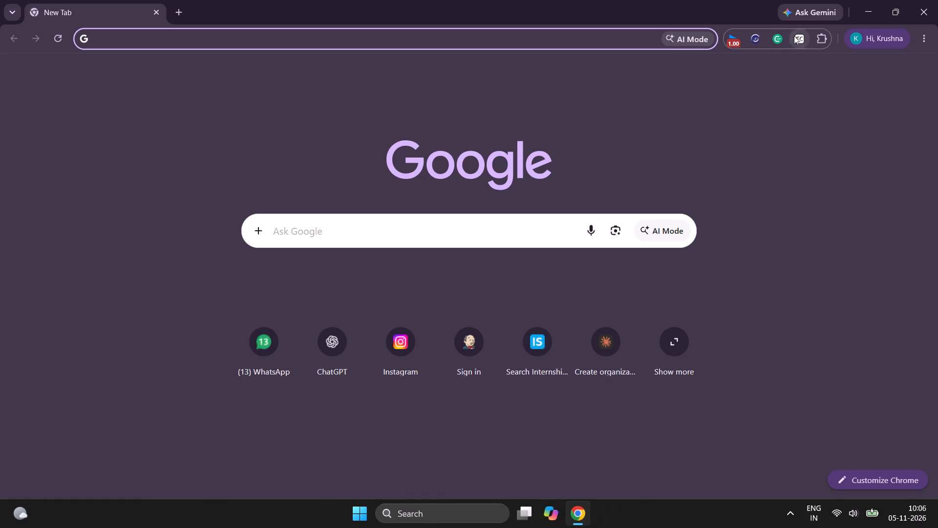
left_click(862, 8)
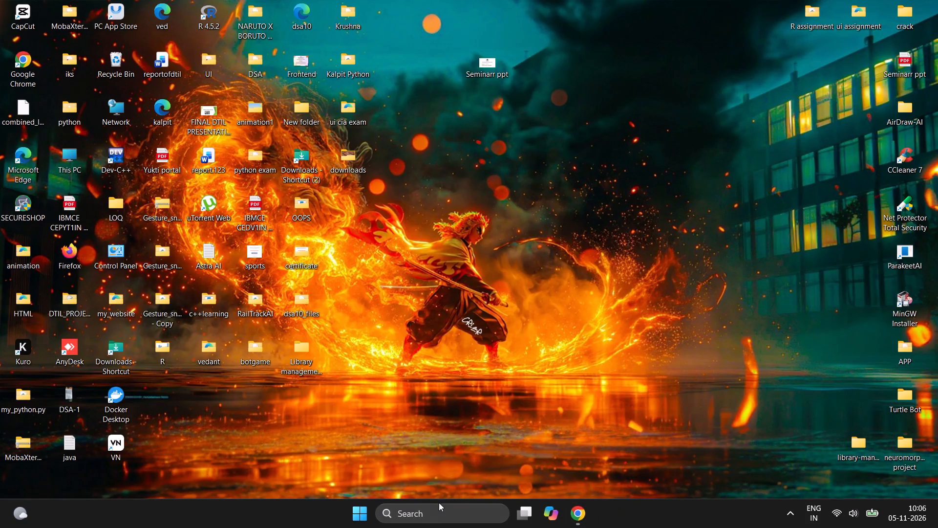
Search Windows for "vn" and launch the VN video editor.
left_click(434, 504)
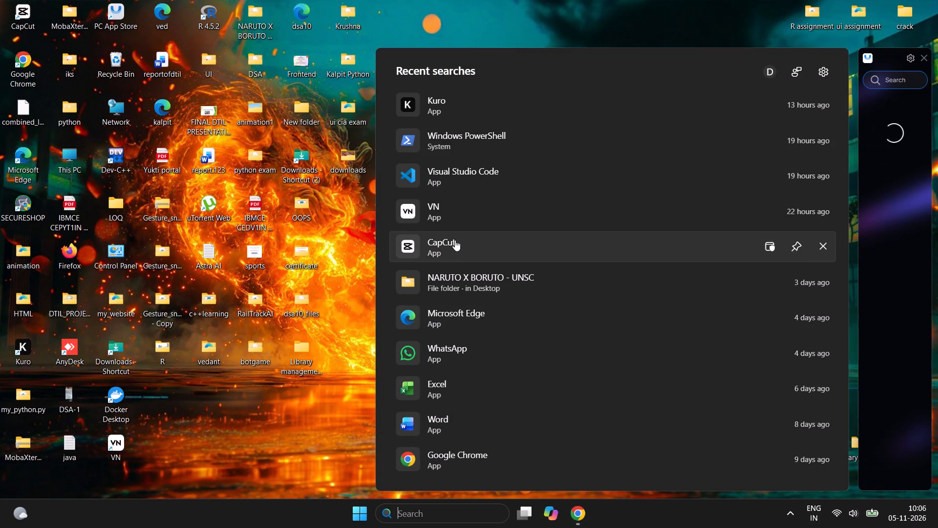
type("vn")
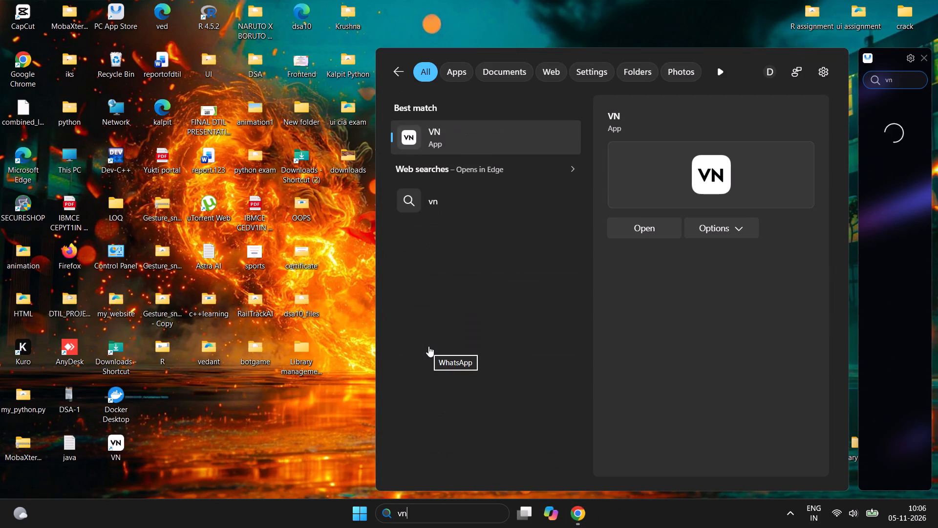
key("Return")
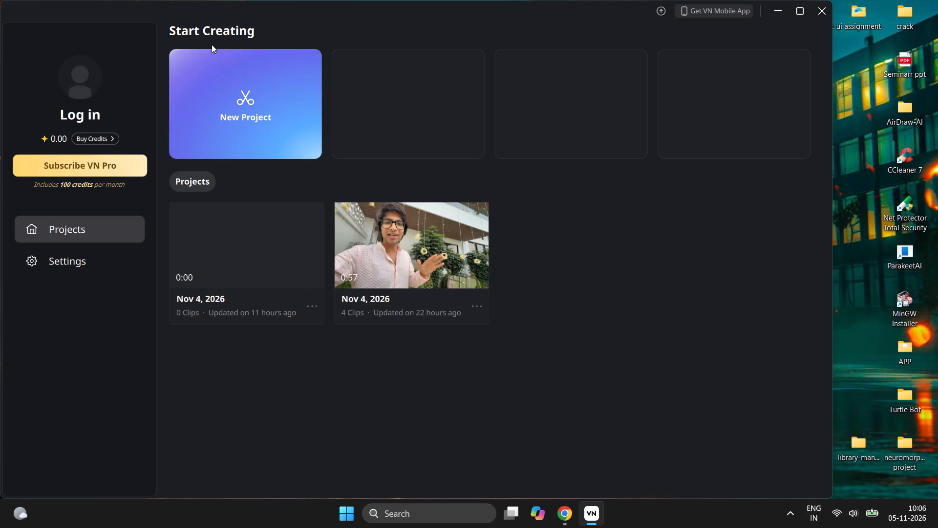
Create a new, empty video project in VN.
left_click(231, 103)
left_click(231, 103)
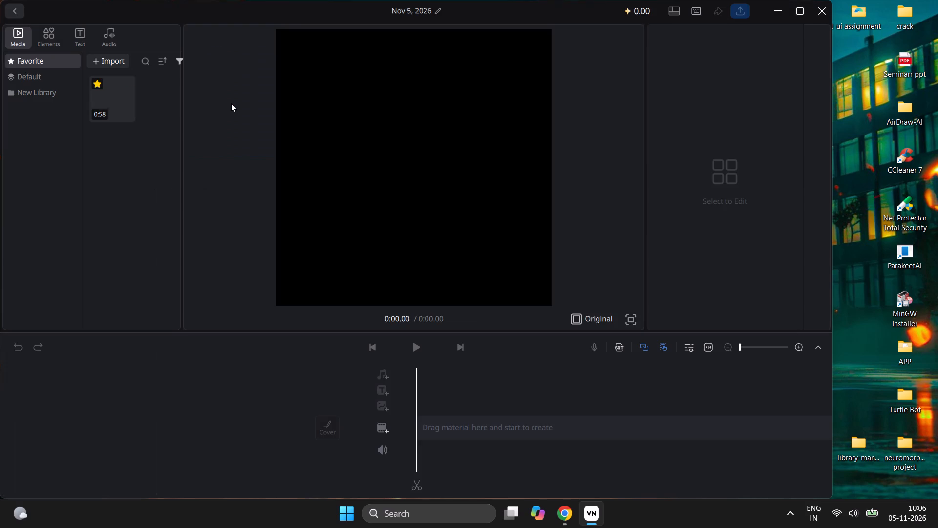
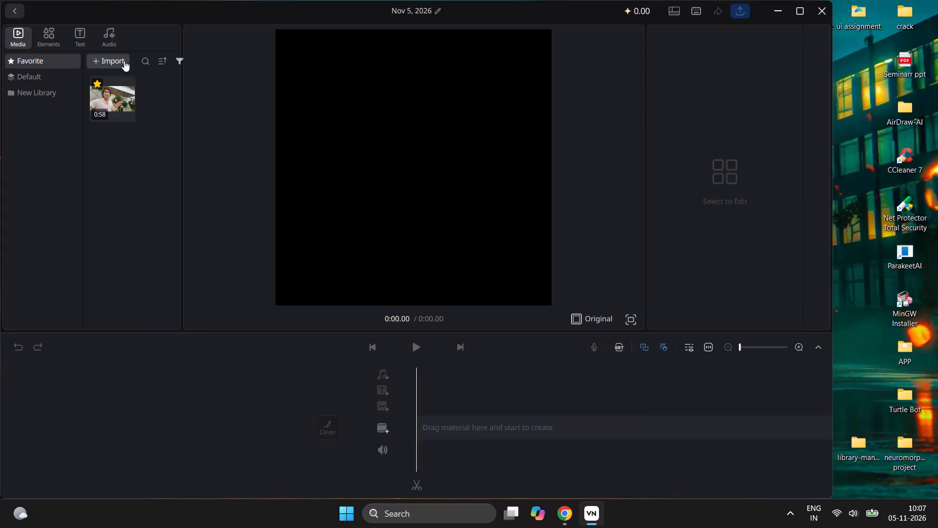
left_click(124, 61)
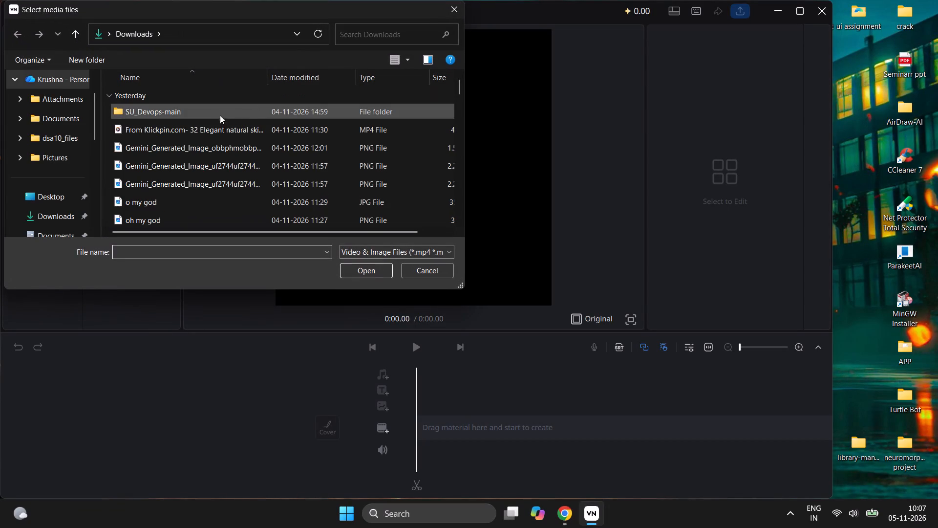
scroll(54, 205, "down", 1)
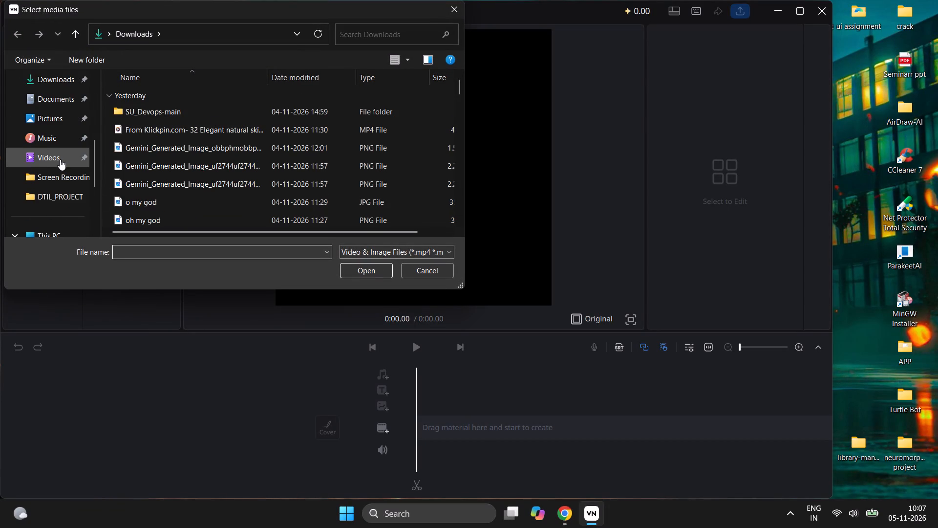
left_click(61, 162)
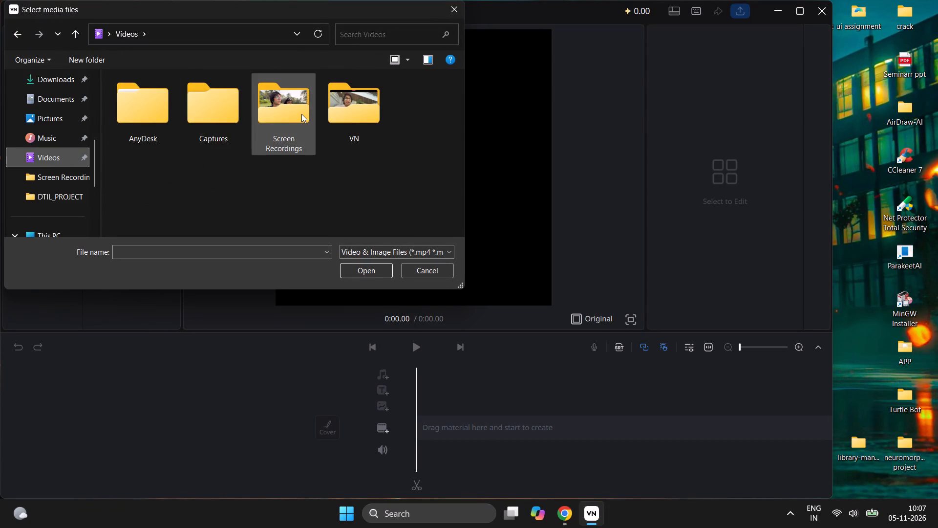
double_click(301, 114)
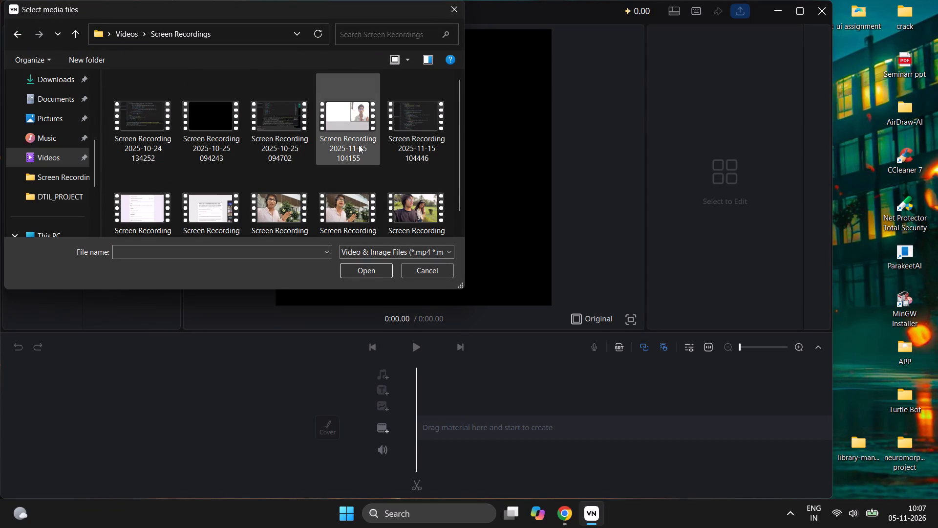
scroll(360, 164, "down", 1)
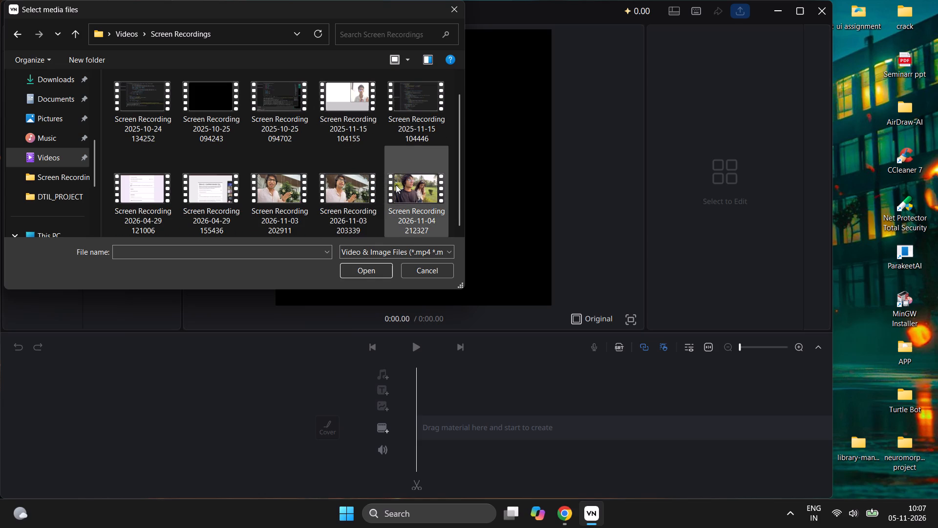
left_click(396, 185)
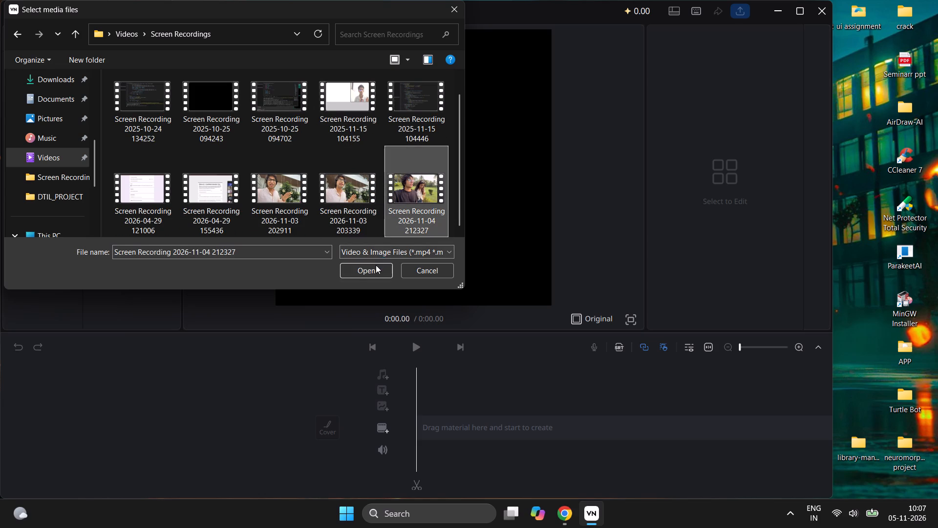
left_click(376, 265)
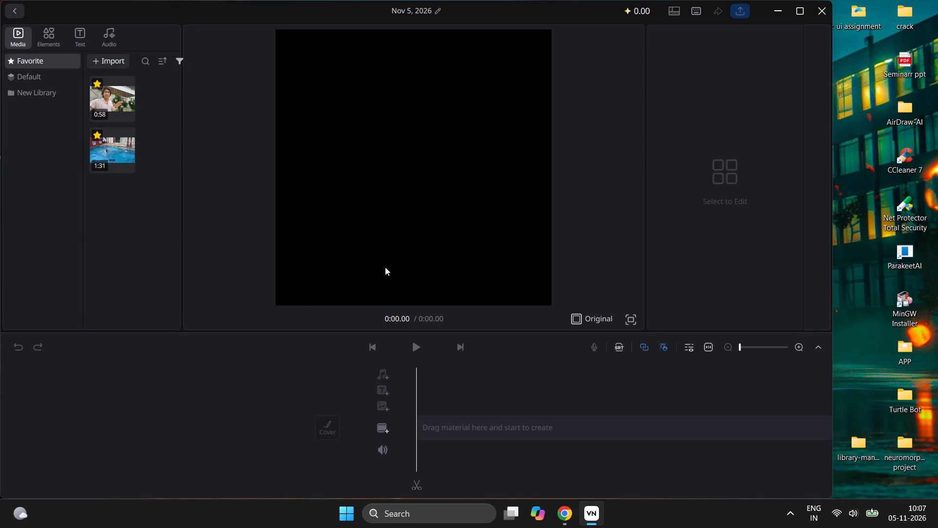
Place the newly imported swimming-pool clip at the start of the empty main video track.
left_click_drag(118, 157, 209, 237)
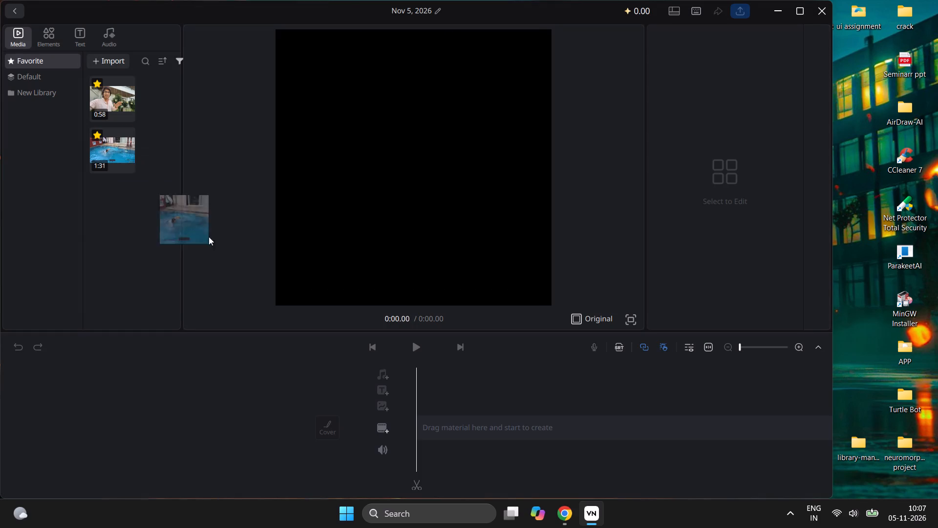
left_click_drag(209, 237, 478, 427)
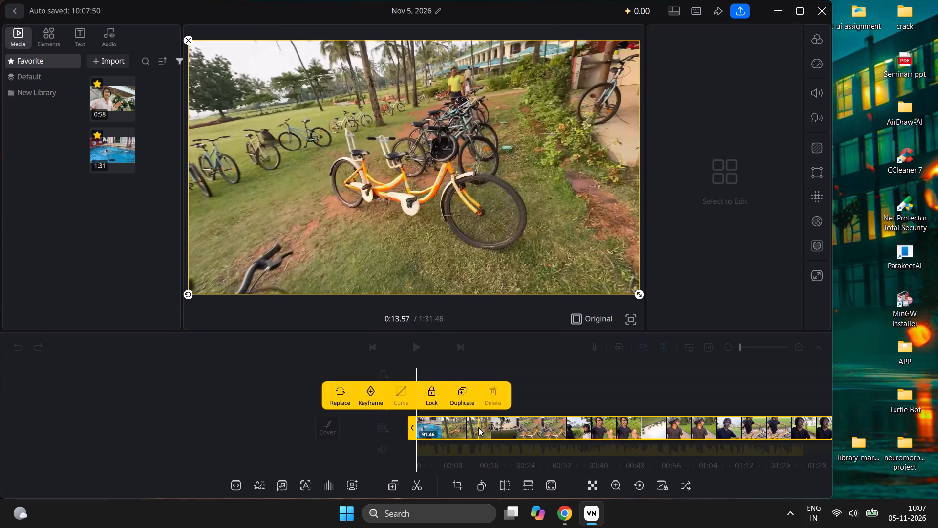
Skim back and forth through the placed clip on the timeline to examine its footage.
scroll(597, 406, "left", 1)
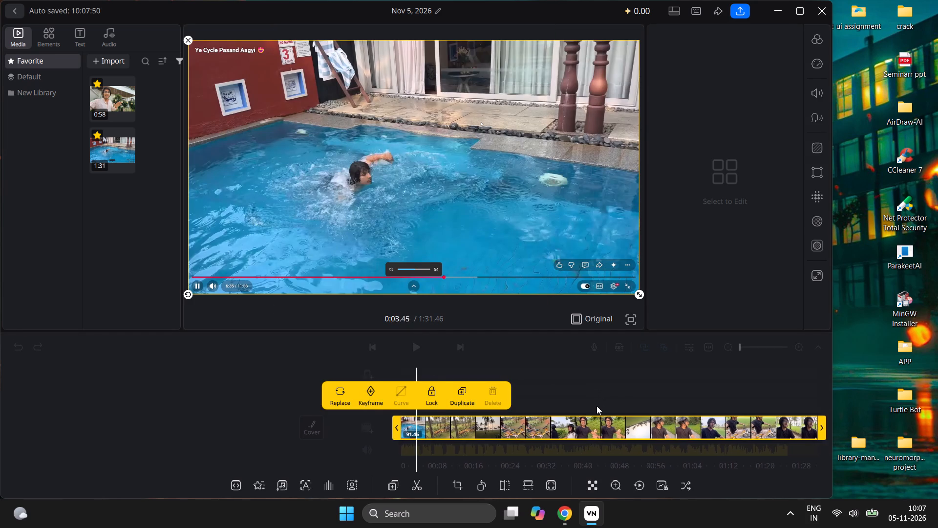
scroll(597, 406, "left", 1)
scroll(572, 434, "right", 1)
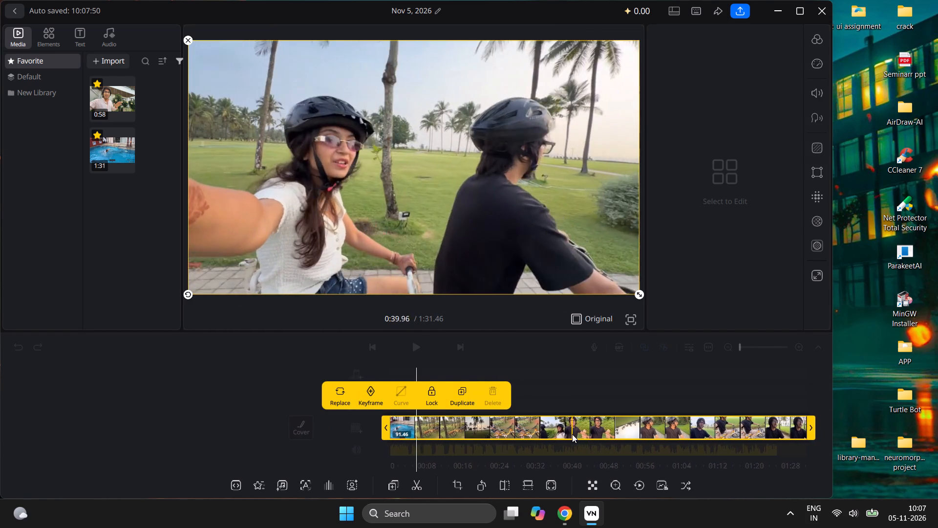
scroll(572, 434, "right", 2)
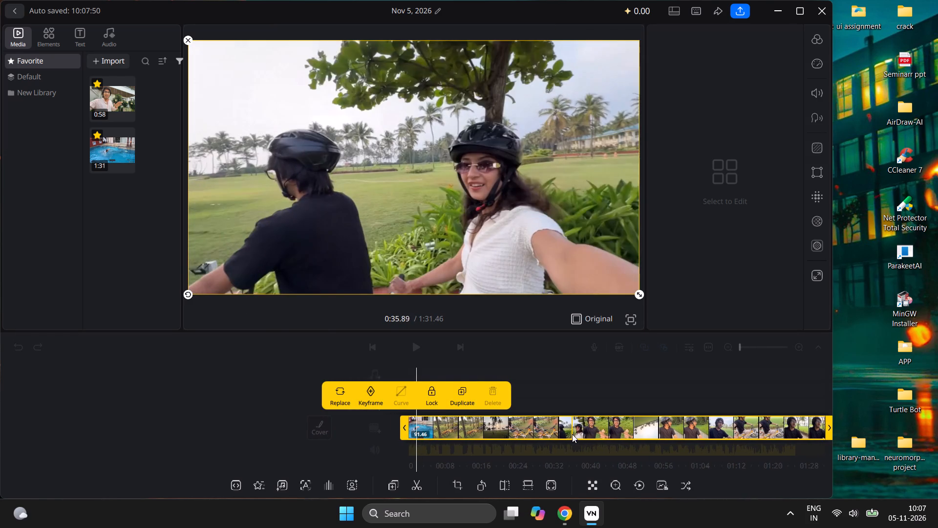
scroll(572, 434, "right", 1)
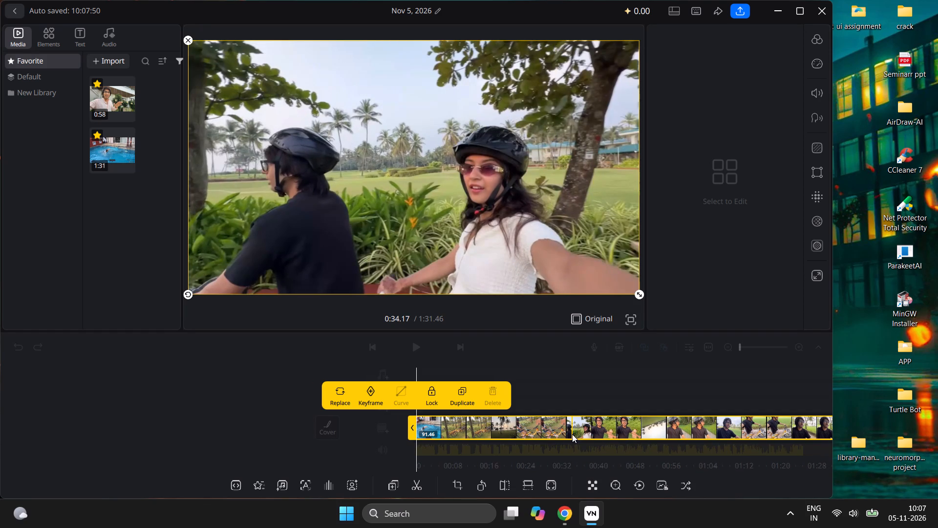
scroll(572, 434, "left", 4)
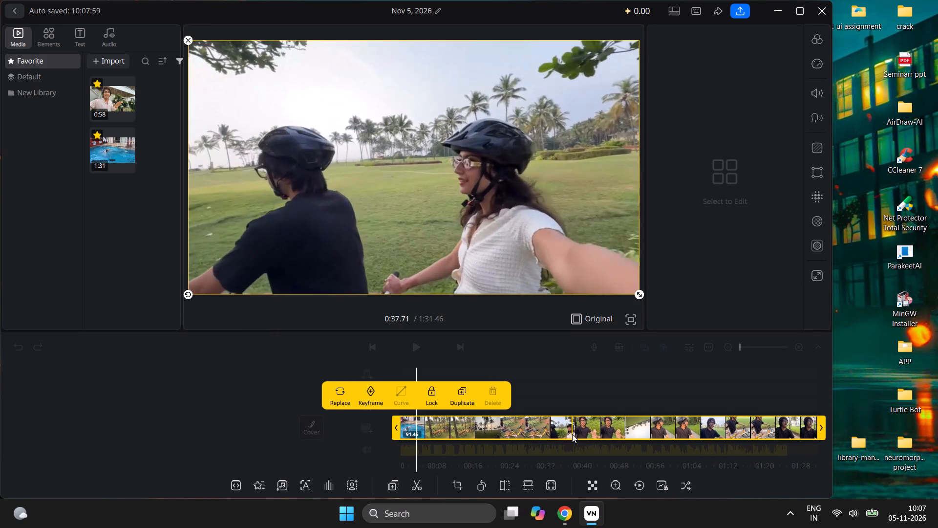
scroll(572, 434, "left", 5)
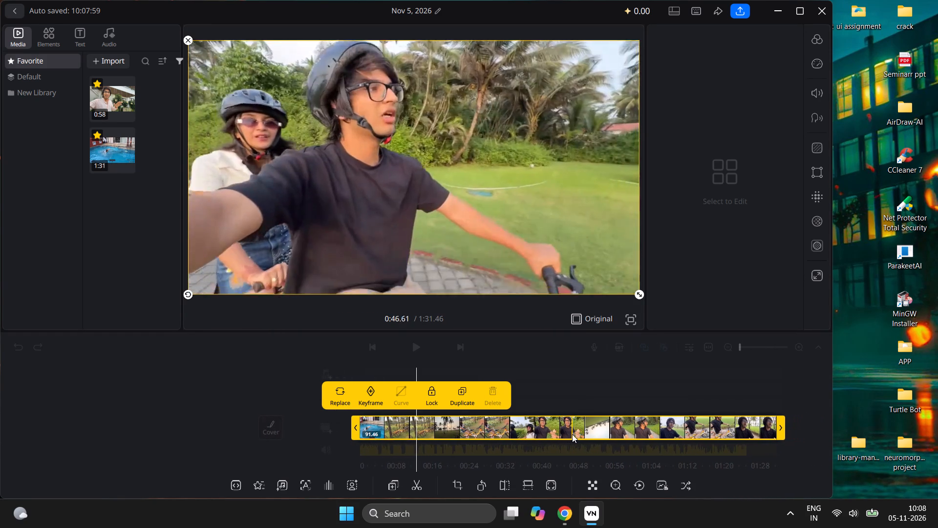
scroll(572, 434, "left", 3)
scroll(572, 434, "right", 10)
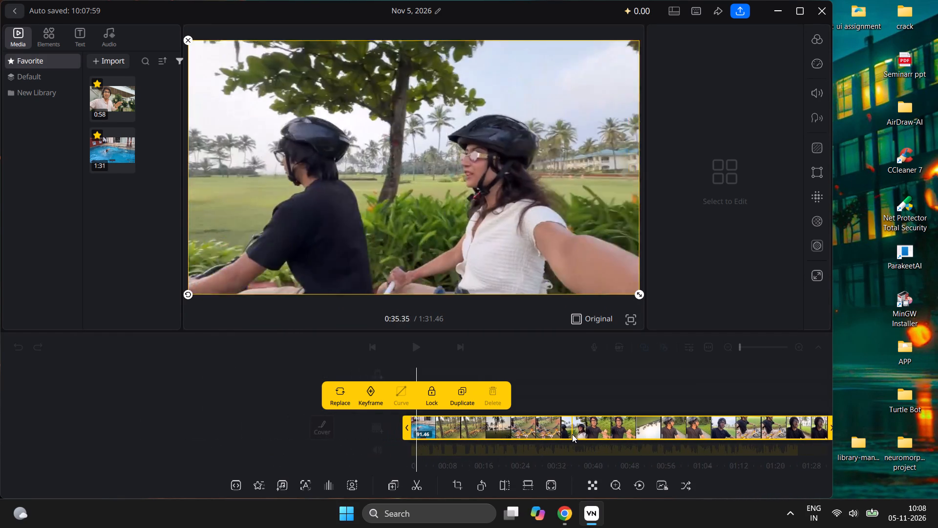
scroll(572, 434, "right", 6)
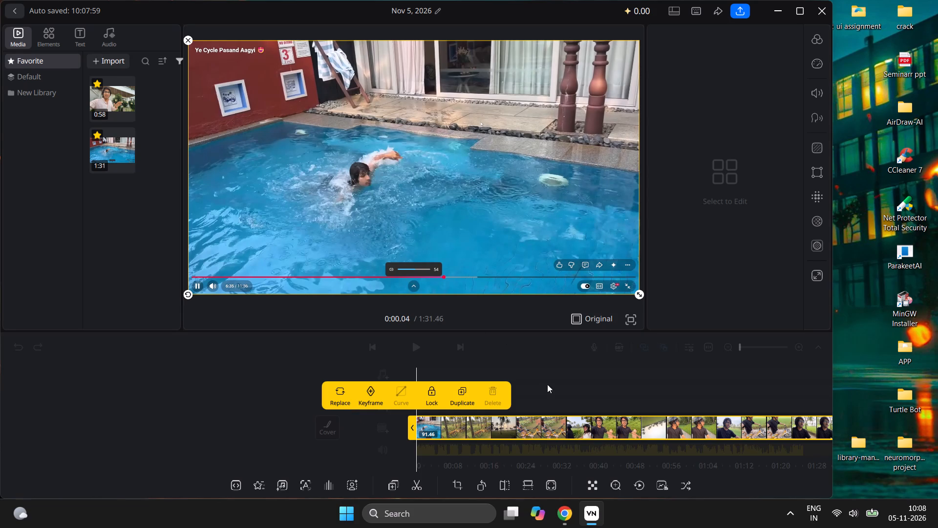
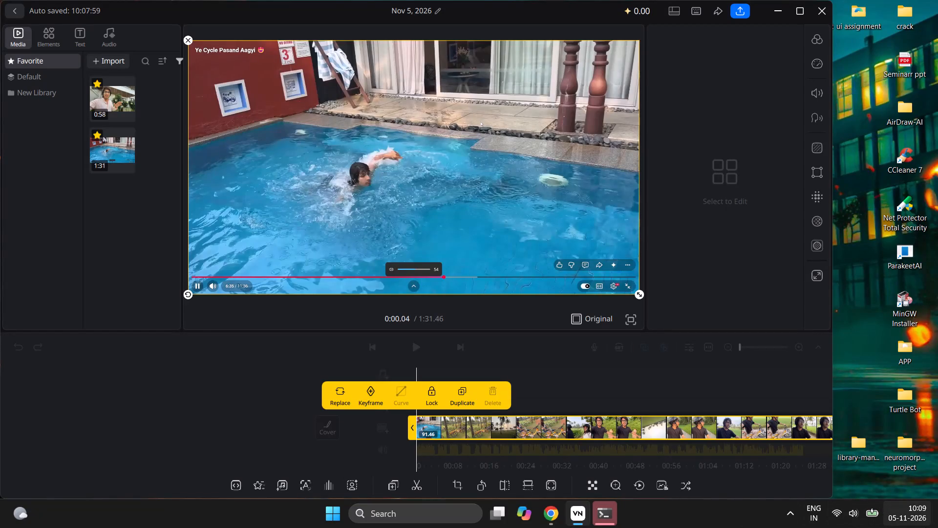
Turn on Bluetooth in the Windows quick settings to connect the Airdopes ATOM 83 earphones.
left_click(835, 506)
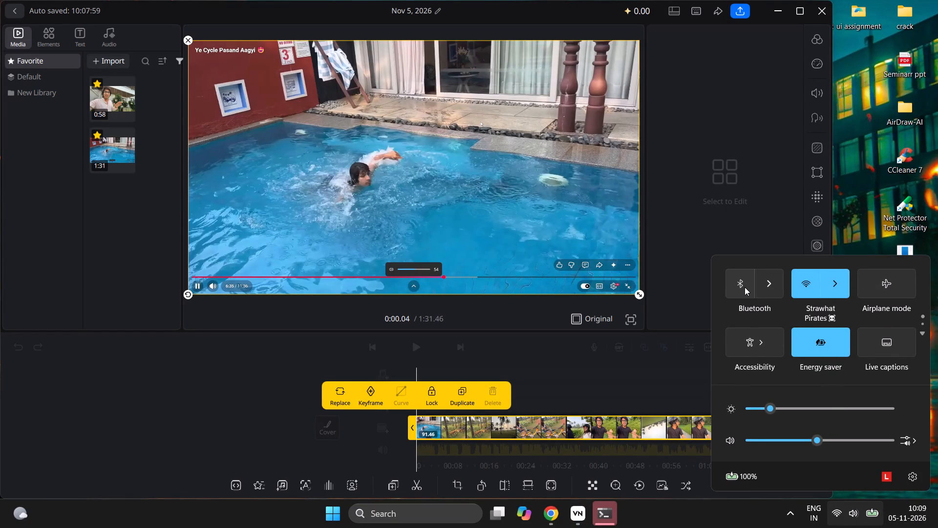
left_click(745, 287)
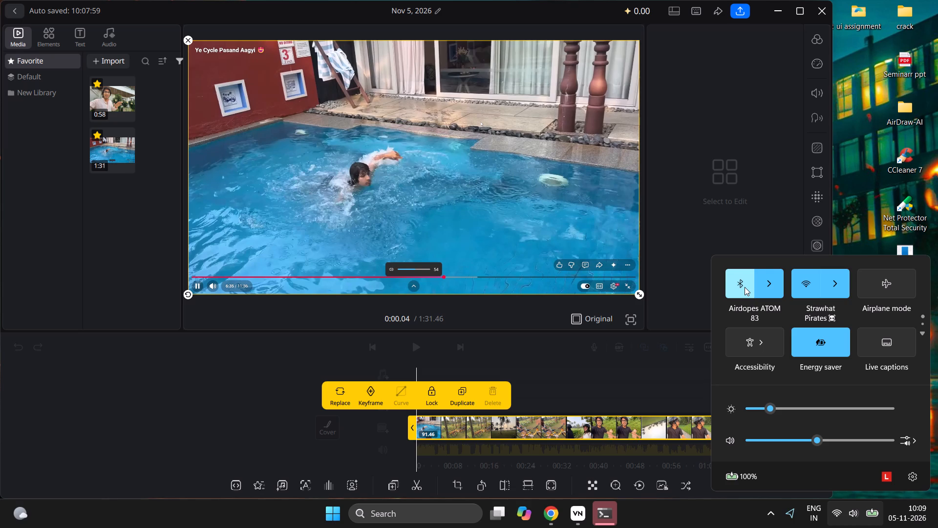
left_click(858, 194)
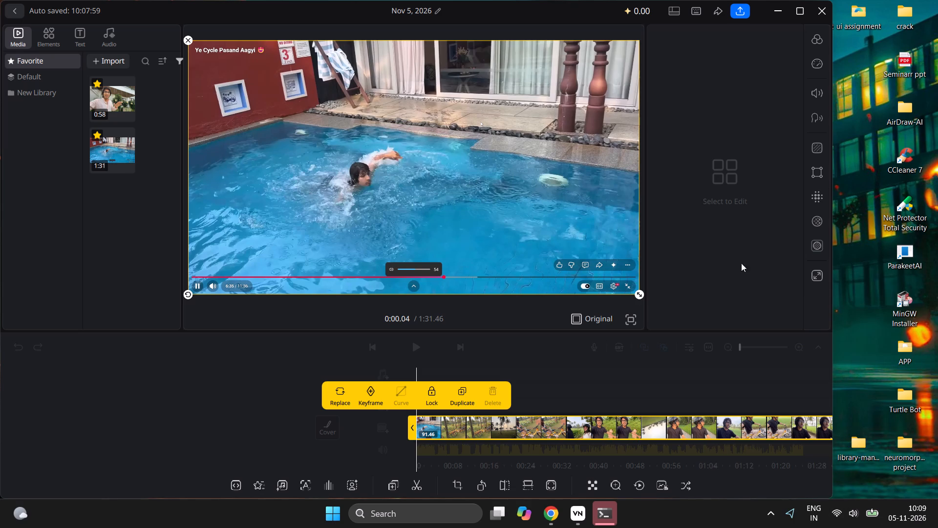
Back in VN, play the first second or two of the swimming-pool clip to check its sound, and pause it.
left_click(578, 368)
left_click(420, 341)
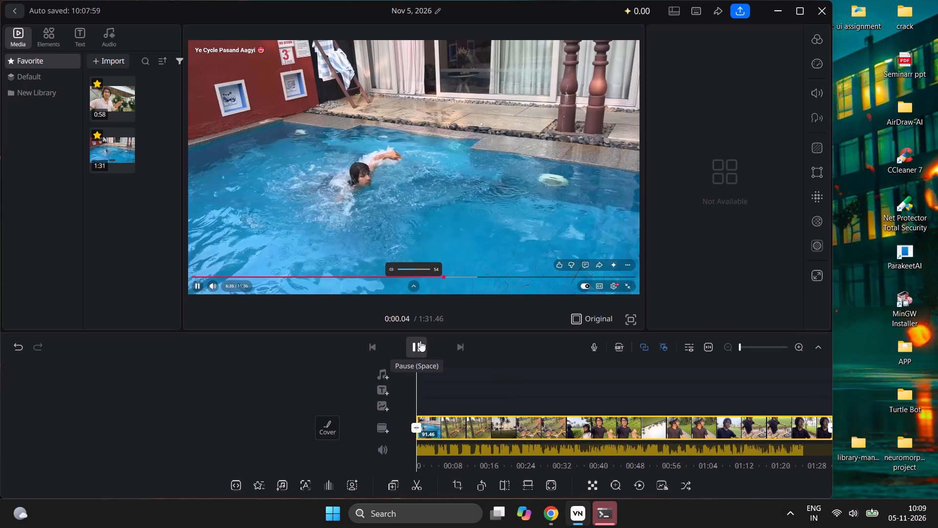
left_click(420, 341)
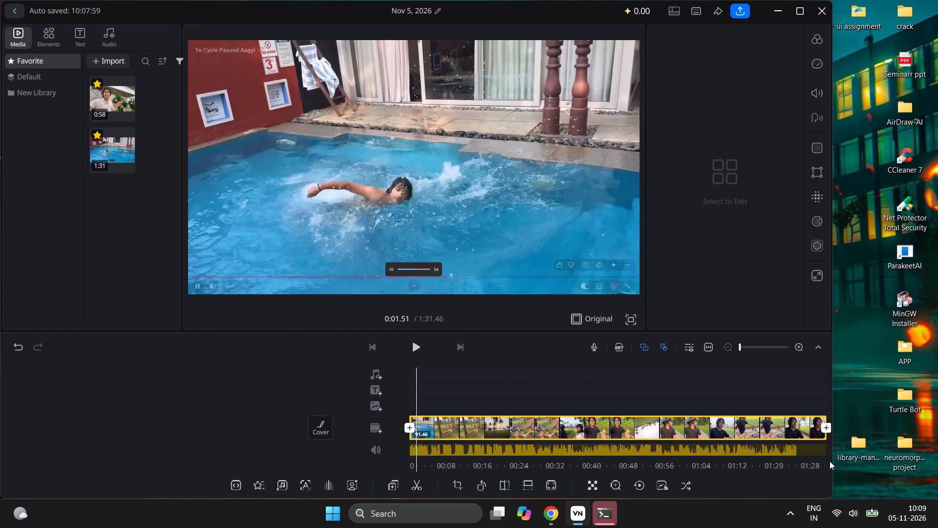
Open the Windows quick settings again to check the Bluetooth audio connection.
left_click(838, 507)
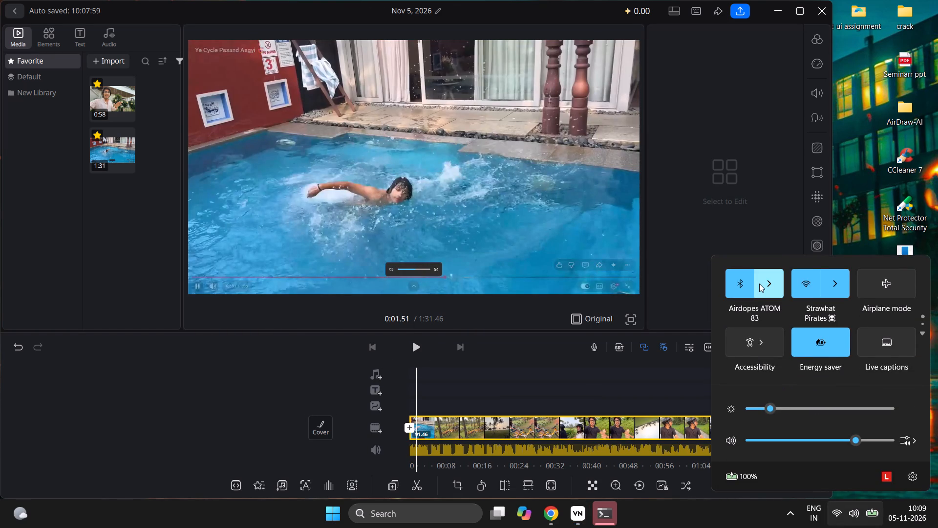
Check the Bluetooth connection of the Airdopes ATOM 83 in the system's device list.
left_click(759, 284)
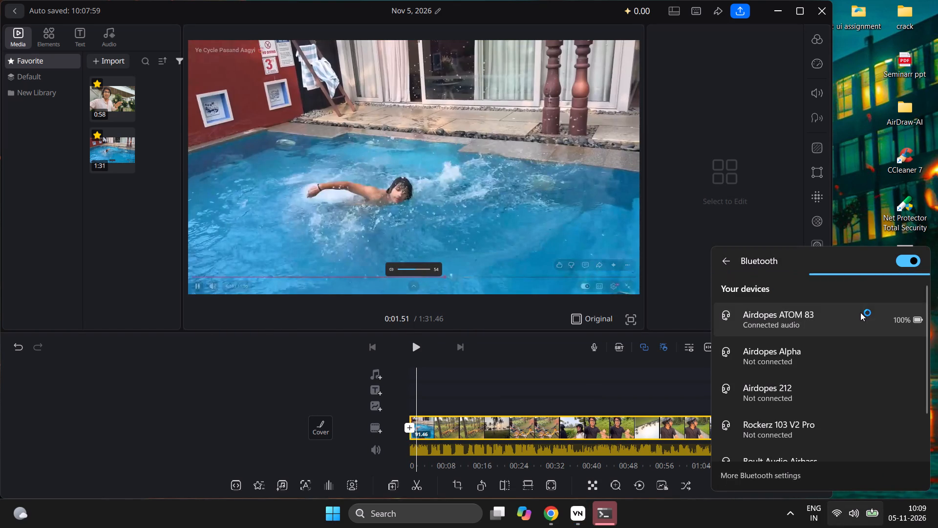
double_click(862, 314)
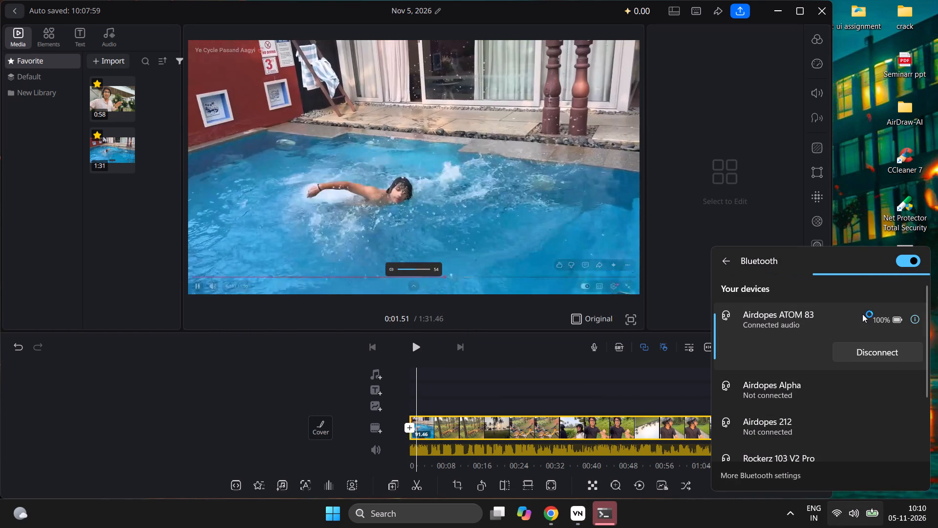
left_click(851, 229)
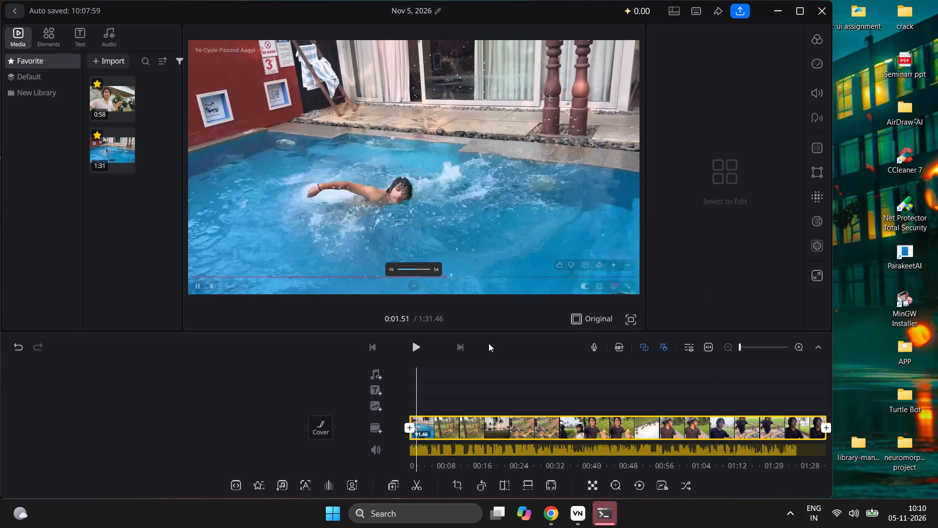
Split the main-track clip at 0:07.06, where the footage switches from the garden selfie shot to the thatched hut.
left_click(422, 346)
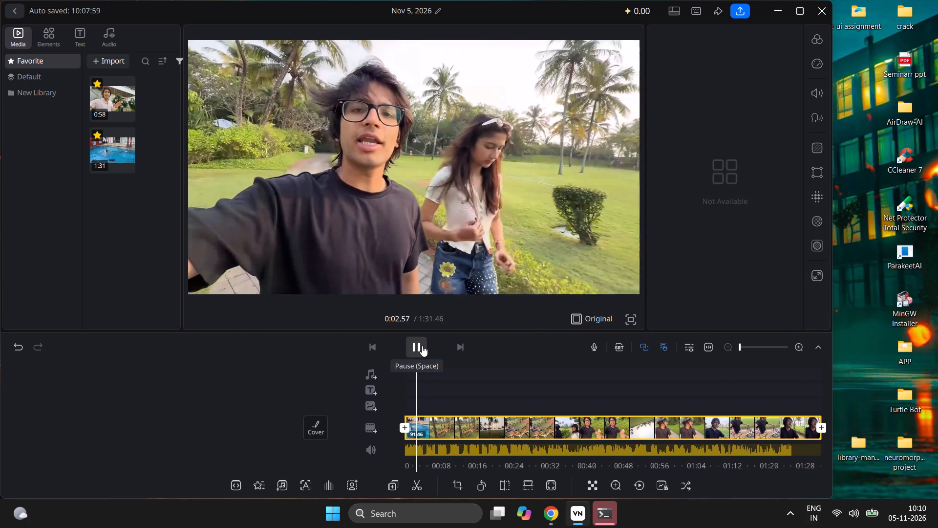
left_click(422, 346)
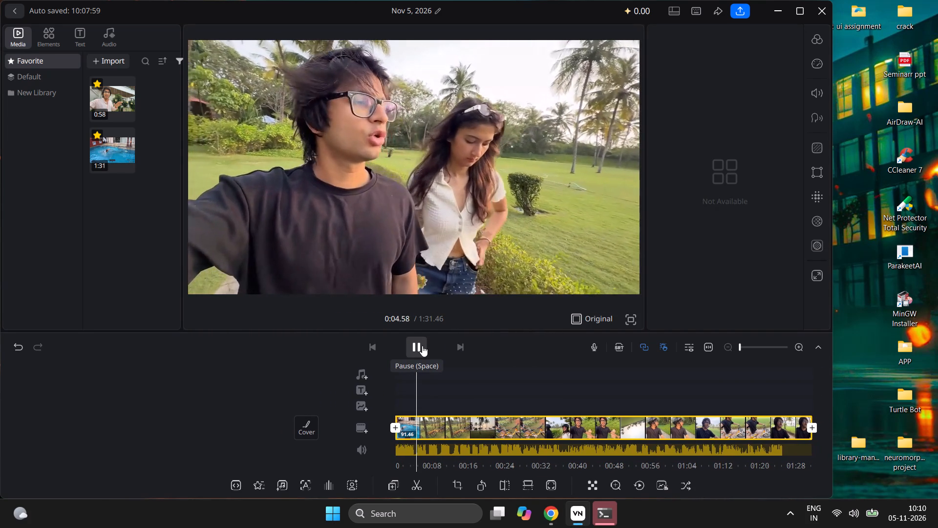
scroll(439, 438, "right", 1)
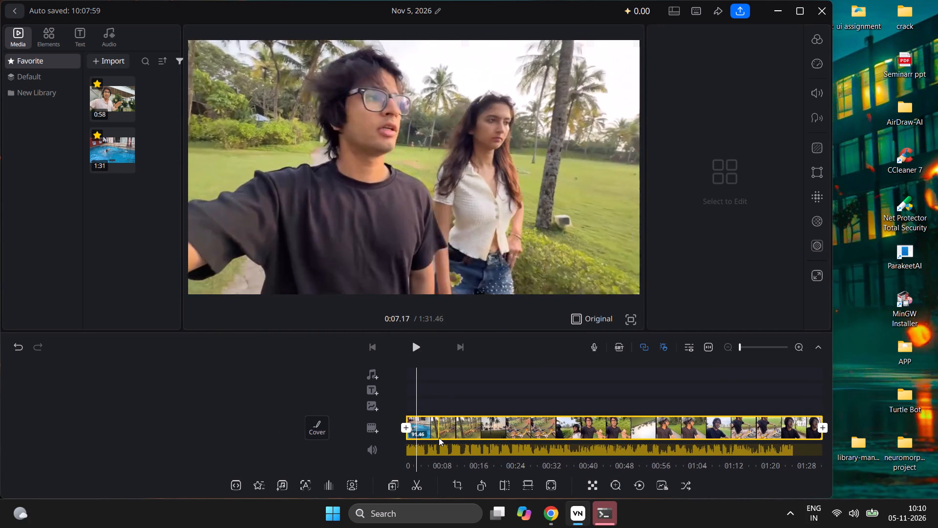
scroll(439, 438, "right", 2)
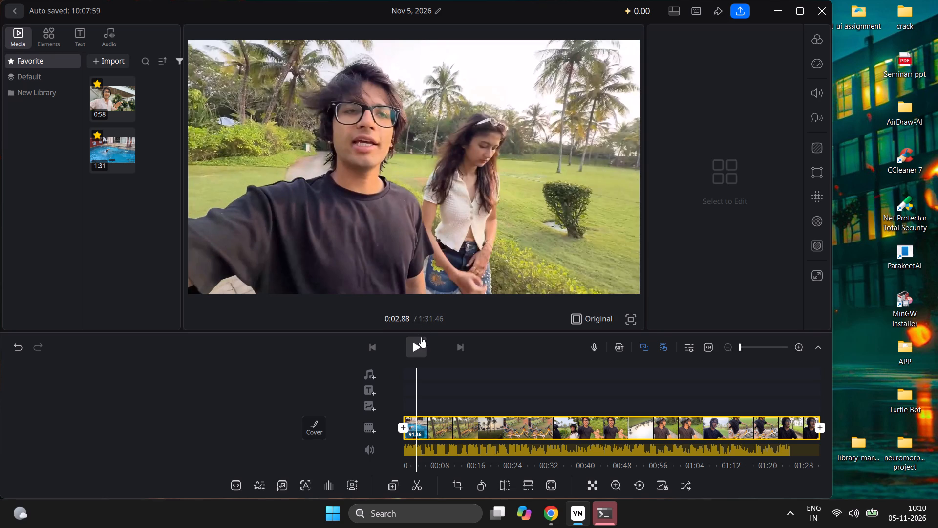
left_click(421, 337)
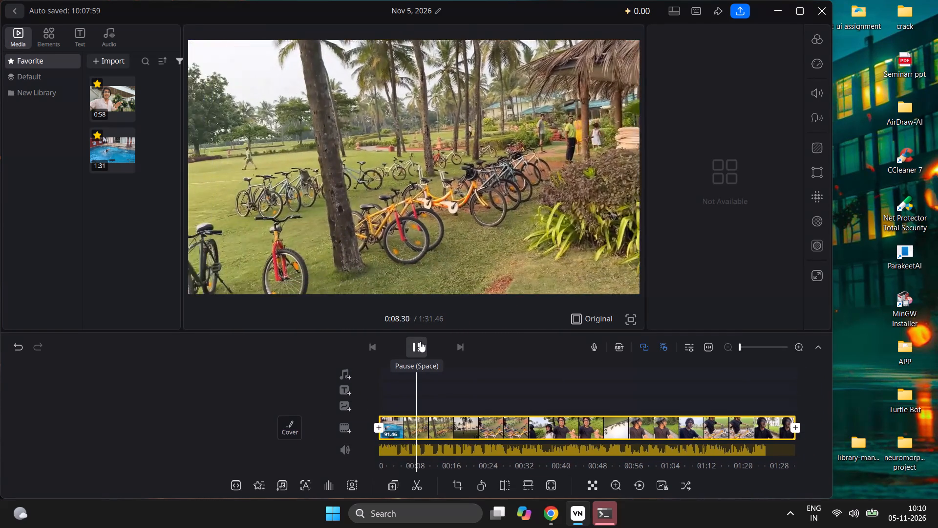
scroll(453, 421, "right", 1)
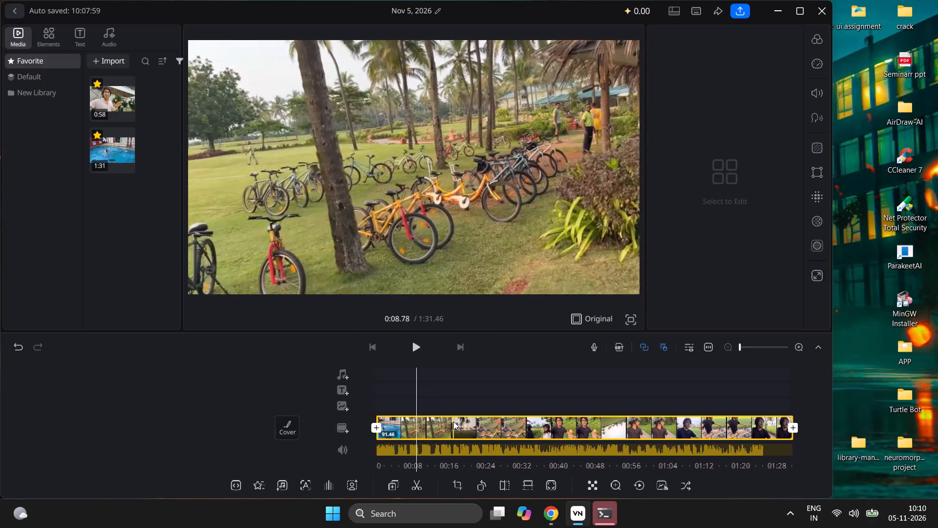
scroll(453, 421, "right", 2)
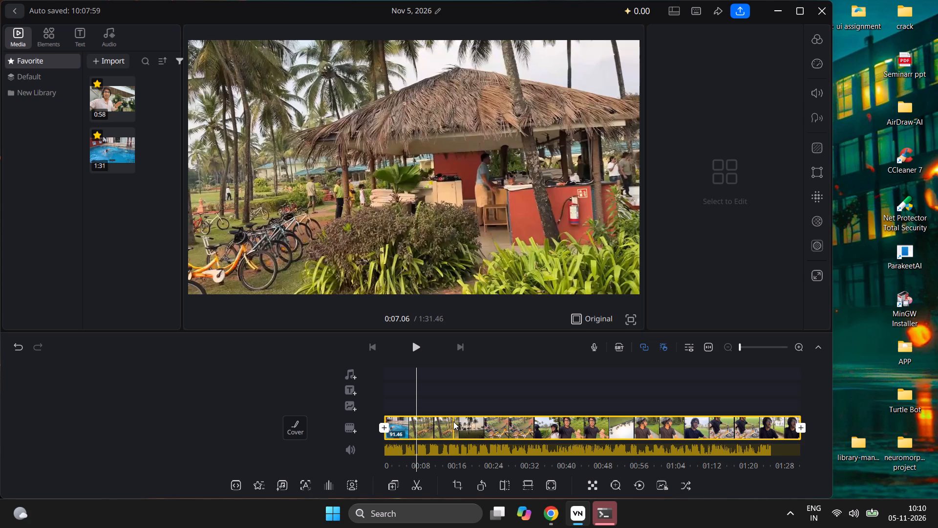
left_click(417, 478)
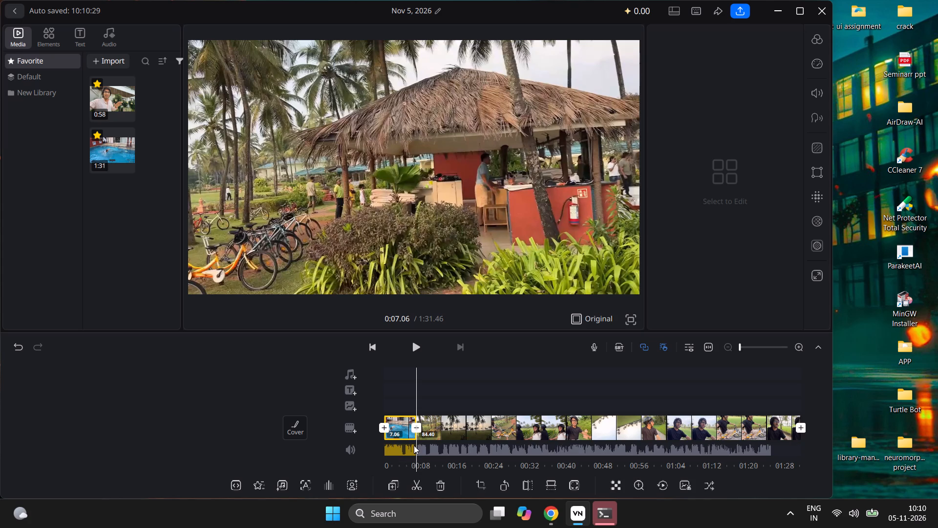
Play and skim the second segment from the split onward, through the bicycle and sunset shots, to examine its footage.
left_click(415, 349)
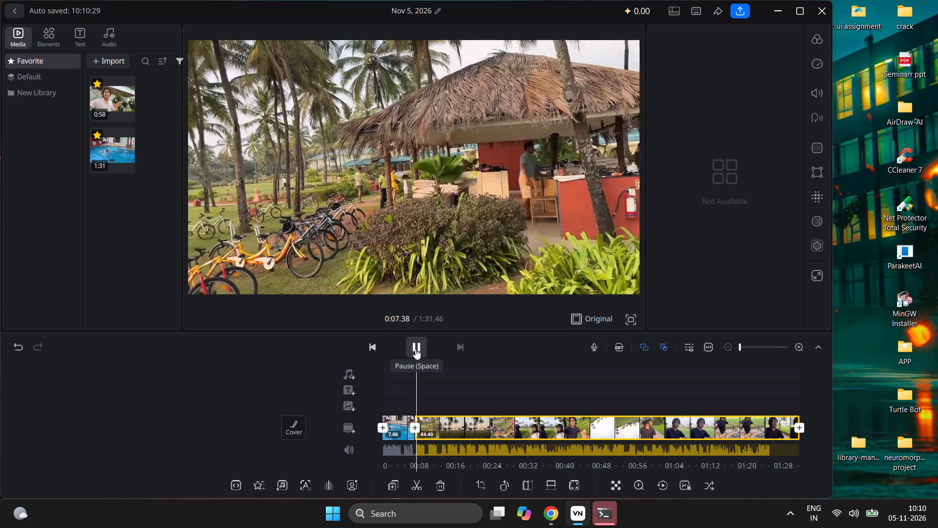
left_click(415, 349)
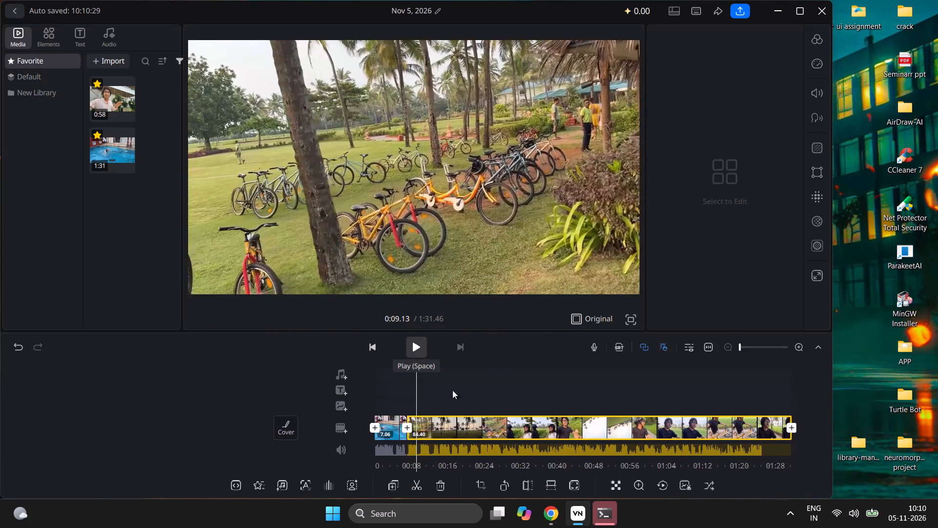
scroll(479, 416, "left", 2)
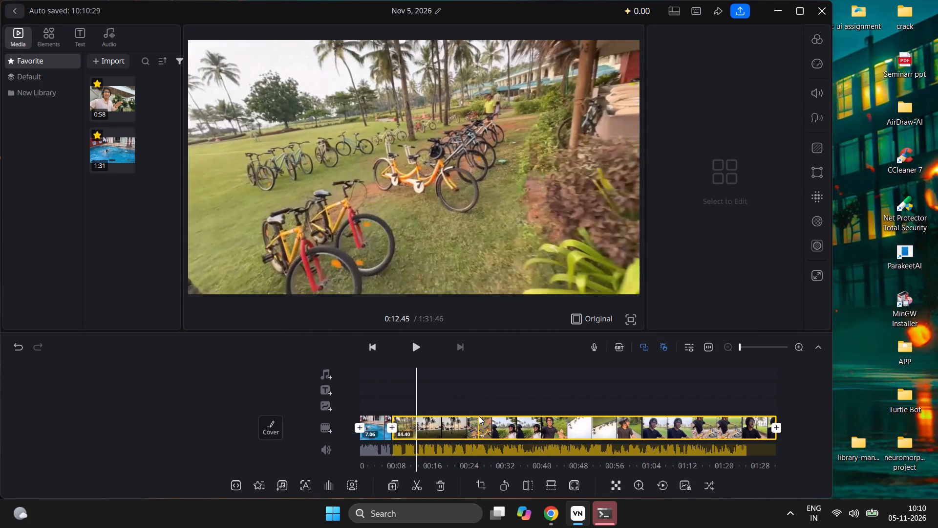
scroll(479, 416, "left", 2)
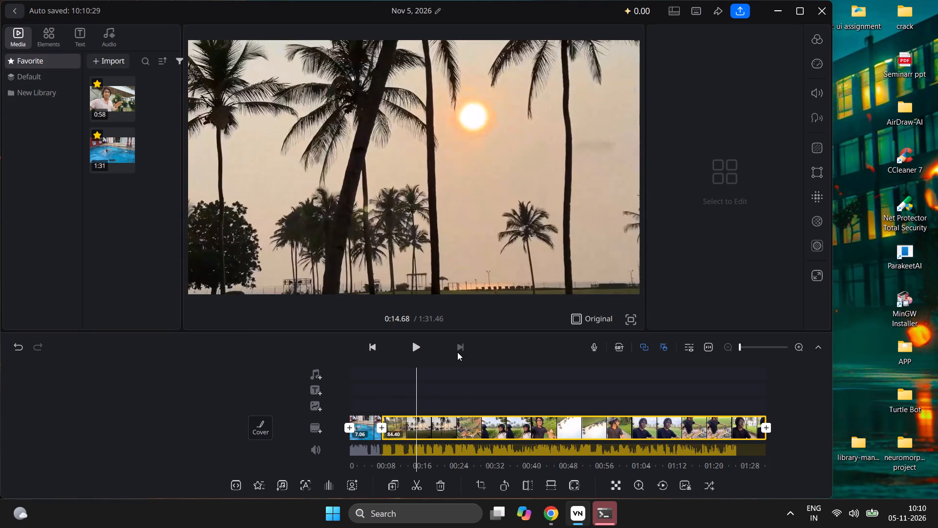
left_click(422, 345)
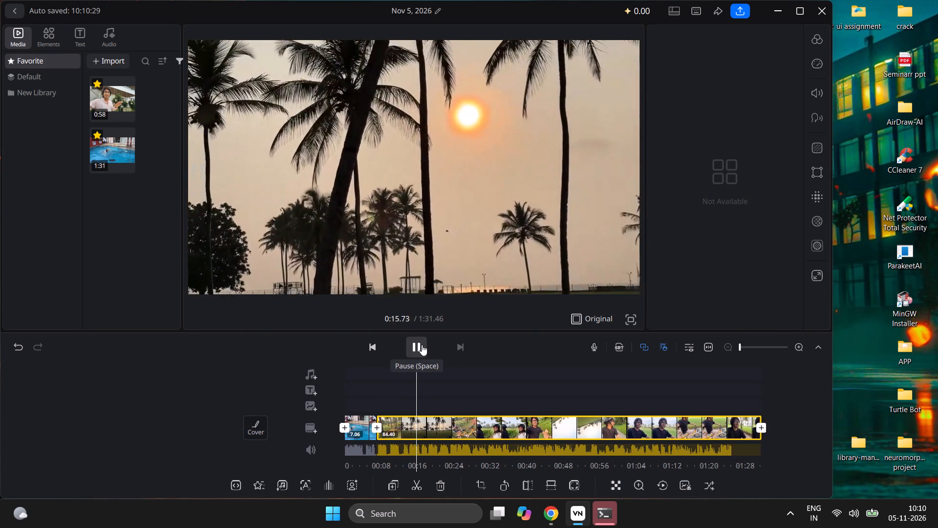
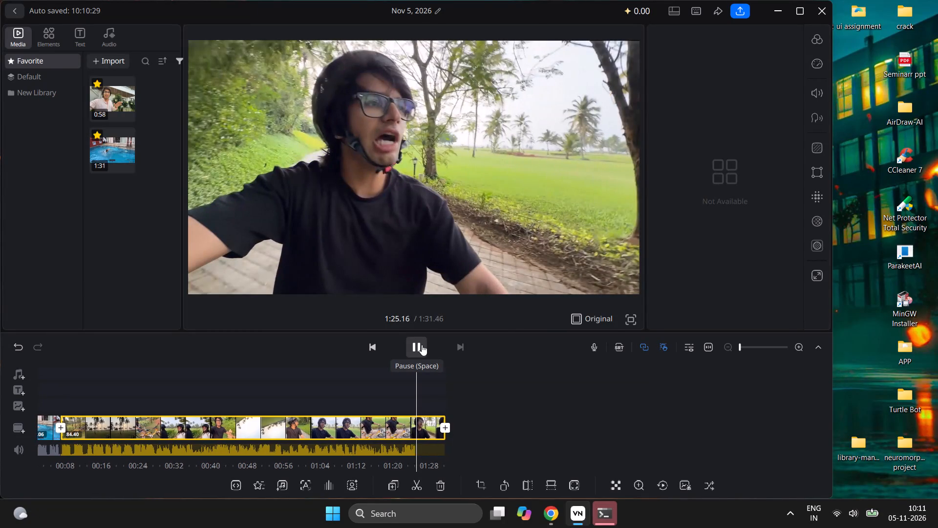
Split the long main-track clip at 1:23.48, at the scene change between the two helmeted bicycle selfie shots near its end.
scroll(348, 469, "right", 1)
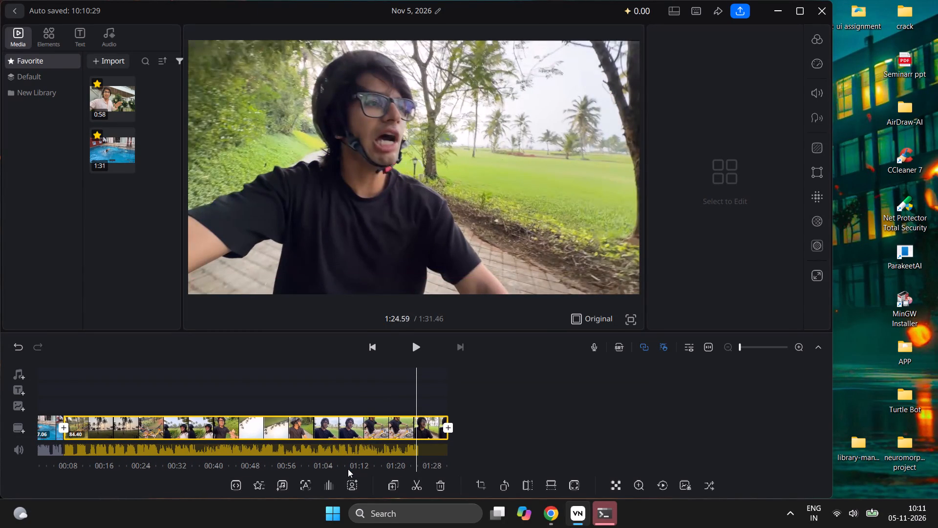
scroll(348, 469, "right", 1)
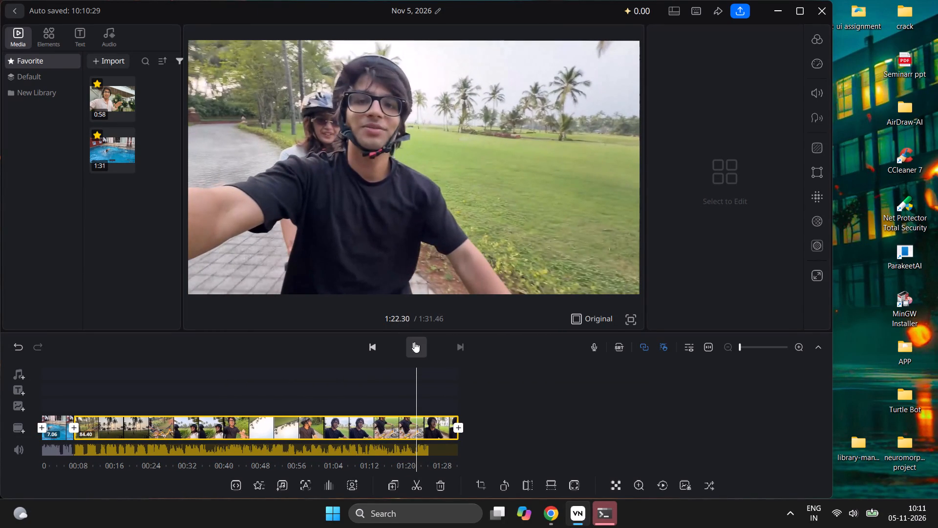
left_click(414, 342)
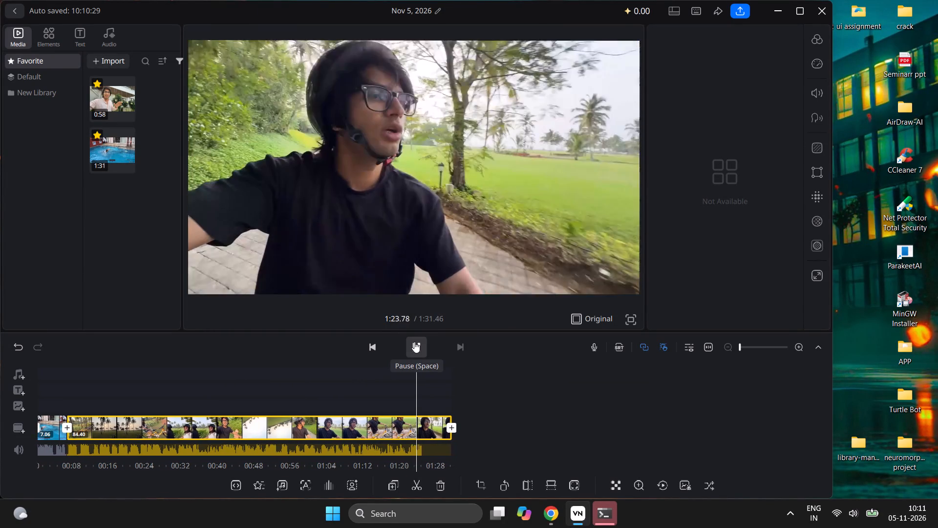
left_click(414, 342)
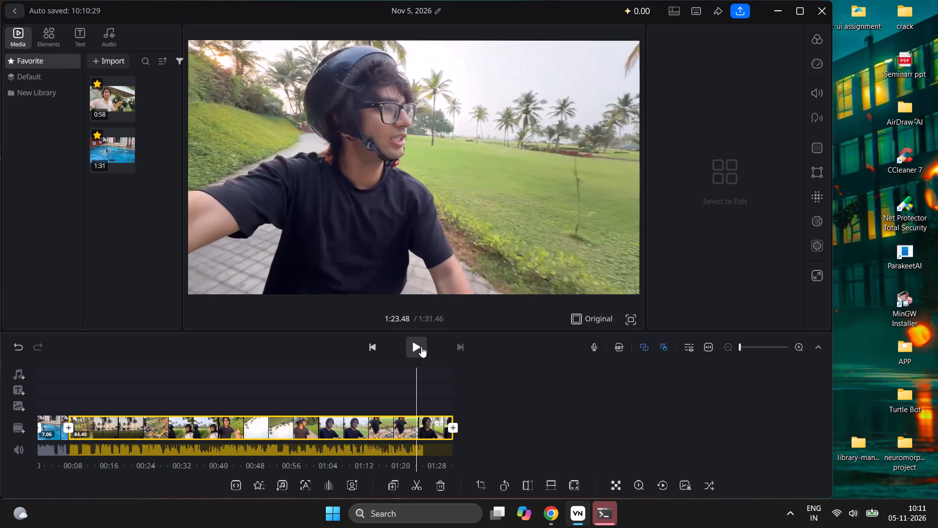
left_click(419, 346)
left_click(419, 346)
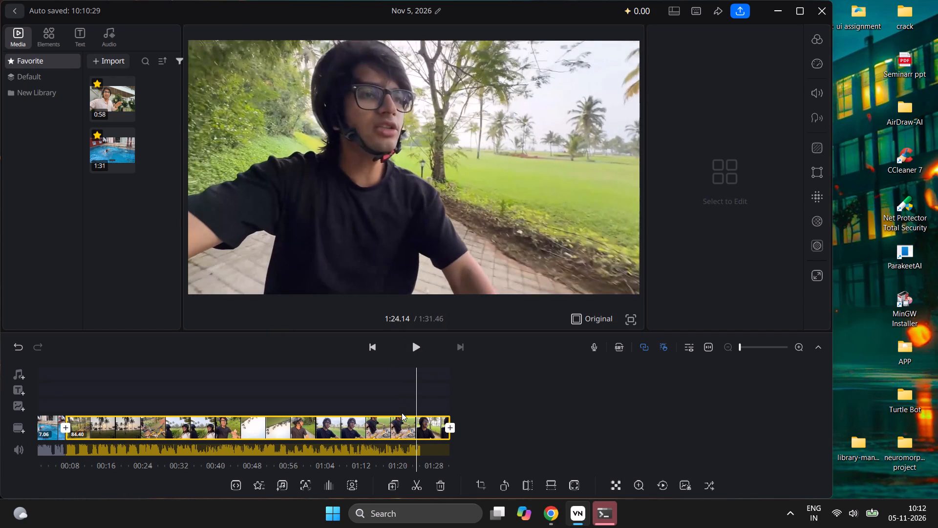
scroll(402, 413, "right", 2)
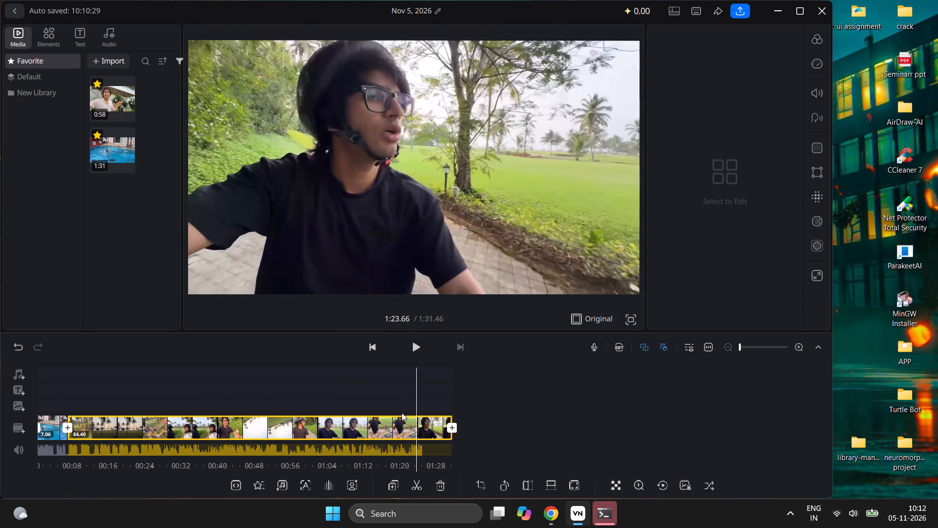
scroll(402, 413, "right", 2)
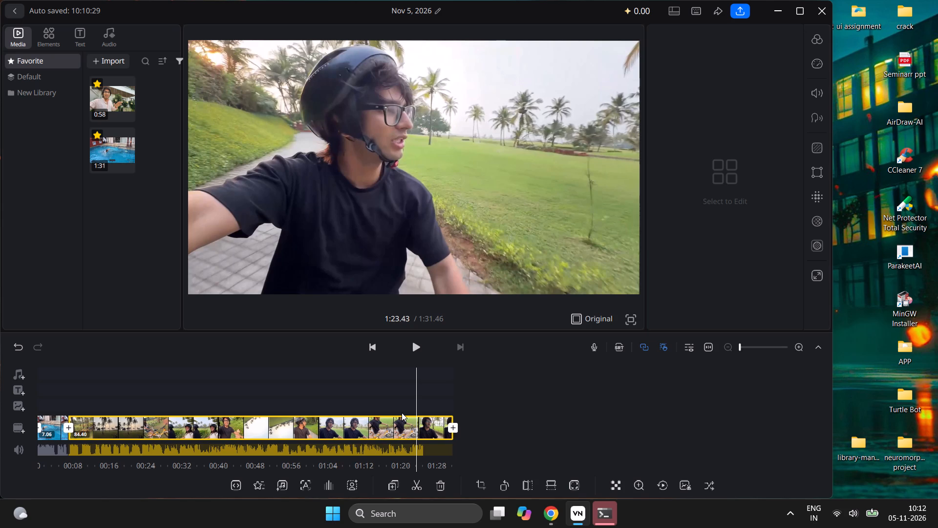
scroll(402, 413, "right", 1)
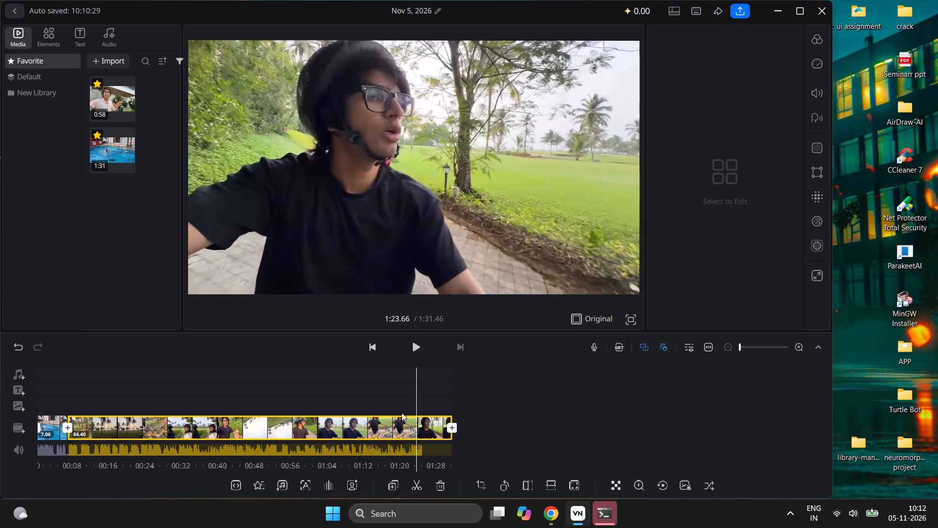
scroll(402, 413, "right", 2)
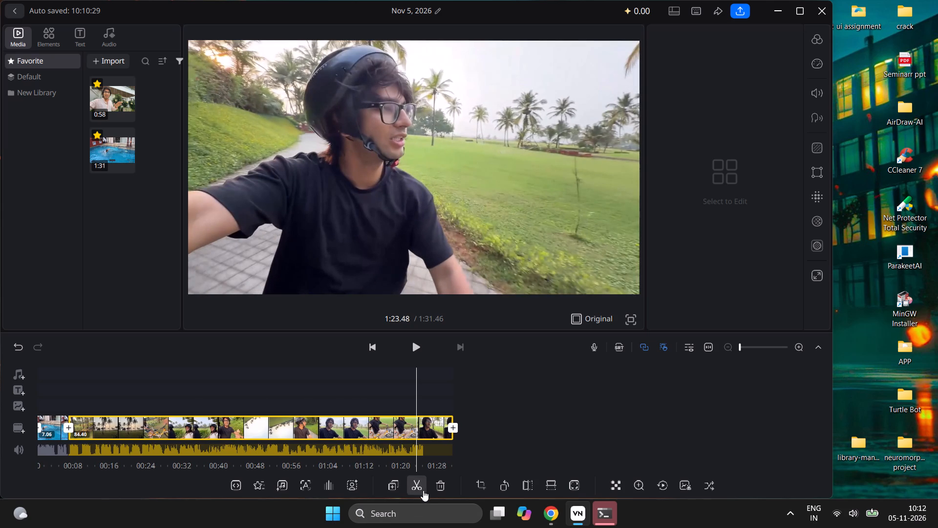
left_click(426, 488)
Delete the short segment after the new split at the end of the main track.
left_click(437, 427)
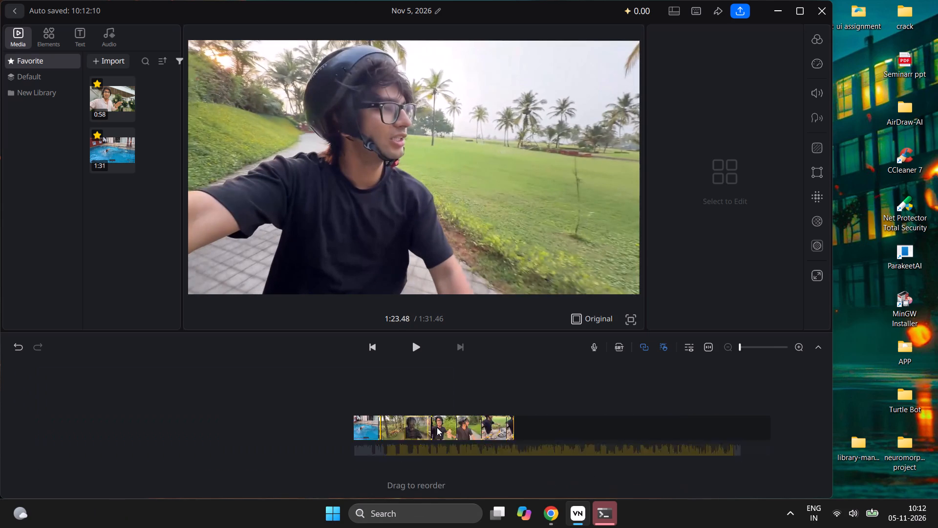
scroll(549, 415, "left", 1)
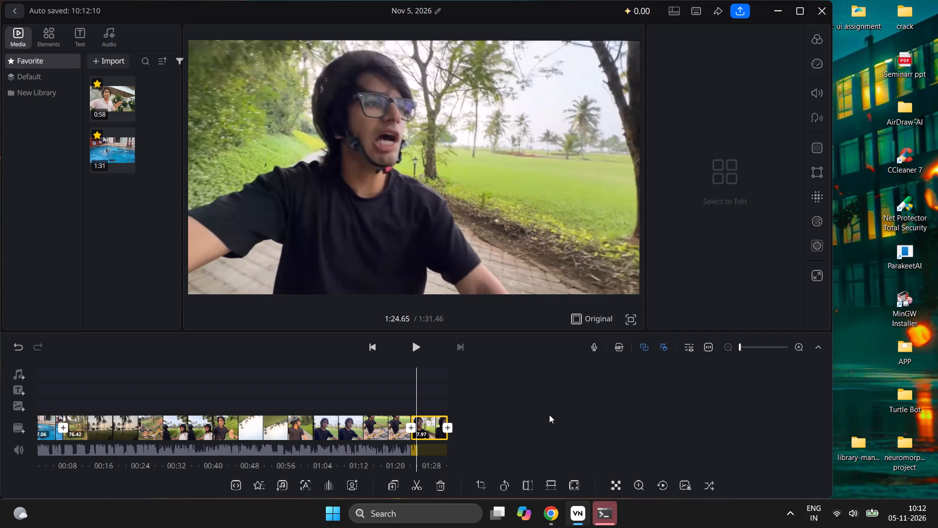
left_click(449, 485)
Delete the opening segment with the pool and garden selfie footage from the start of the main track.
scroll(387, 439, "right", 5)
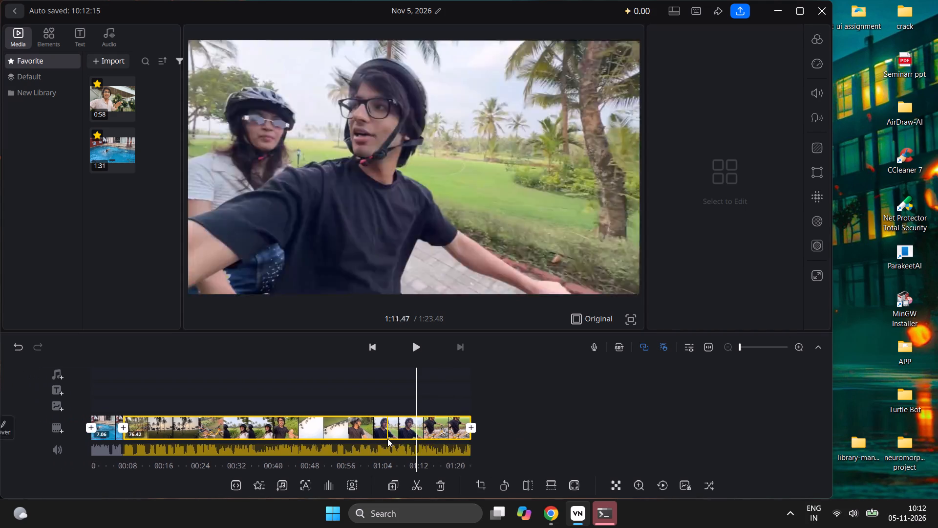
scroll(387, 439, "right", 6)
scroll(441, 439, "right", 1)
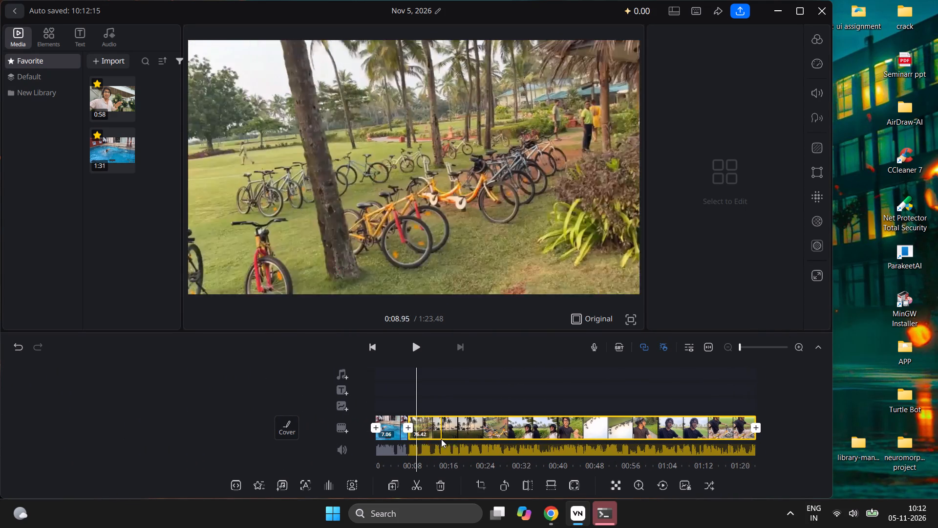
scroll(441, 439, "right", 1)
left_click(442, 488)
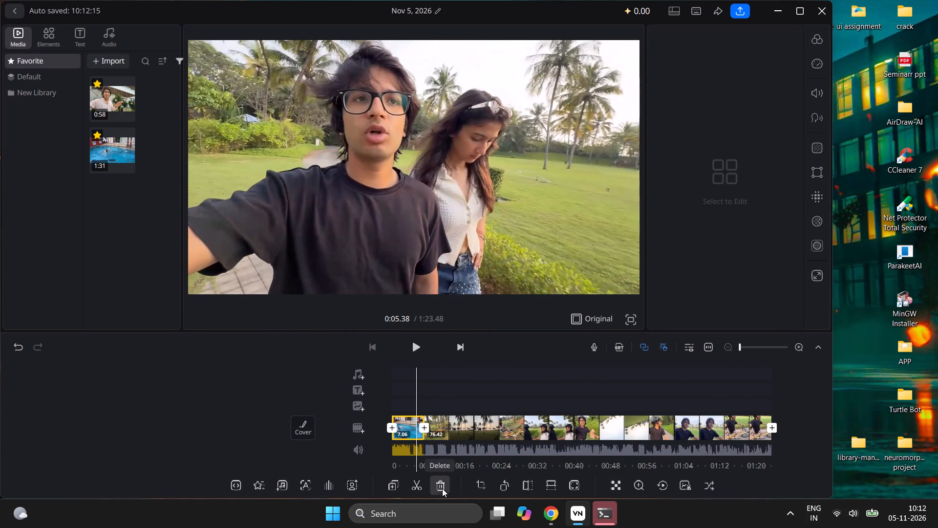
Skim the remaining clip from the thatched-hut opening to its end and back to examine the trimmed footage.
left_click(414, 409)
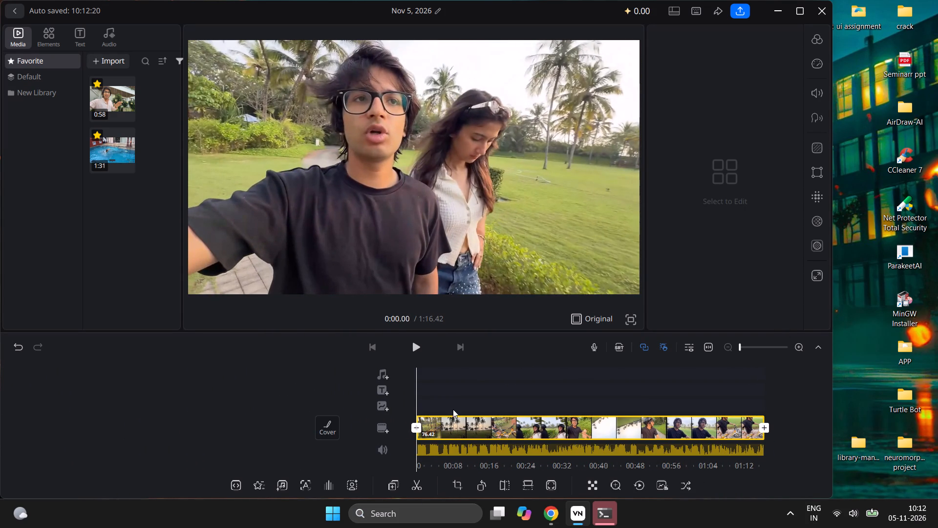
left_click_drag(417, 406, 454, 411)
scroll(454, 411, "left", 6)
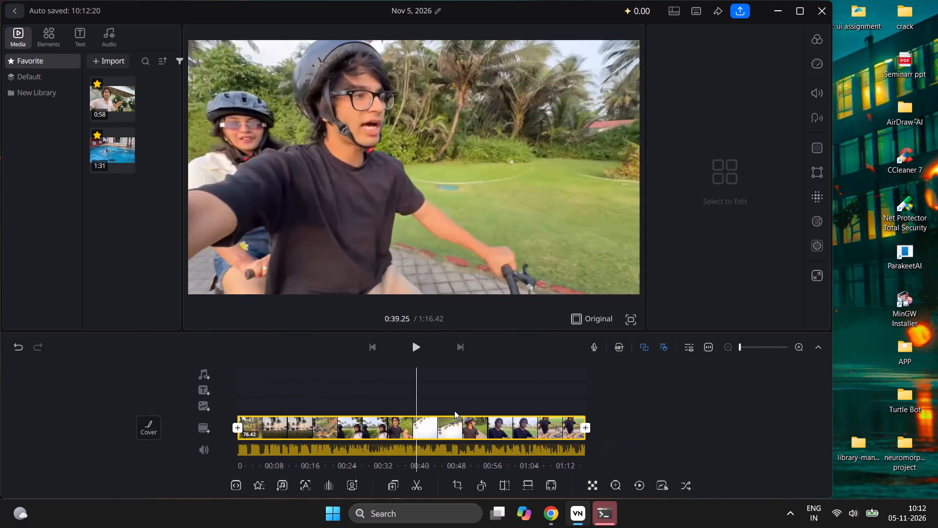
scroll(454, 411, "left", 3)
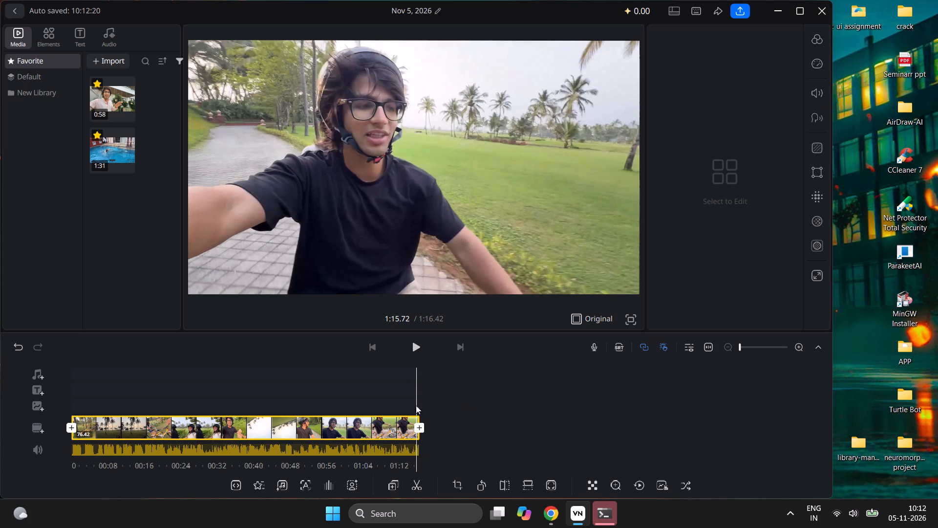
scroll(369, 423, "right", 12)
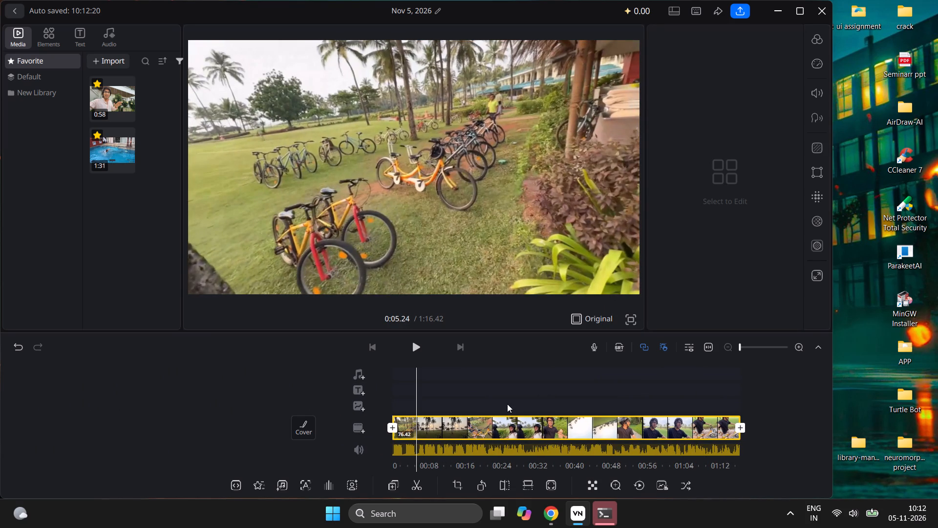
scroll(503, 414, "right", 4)
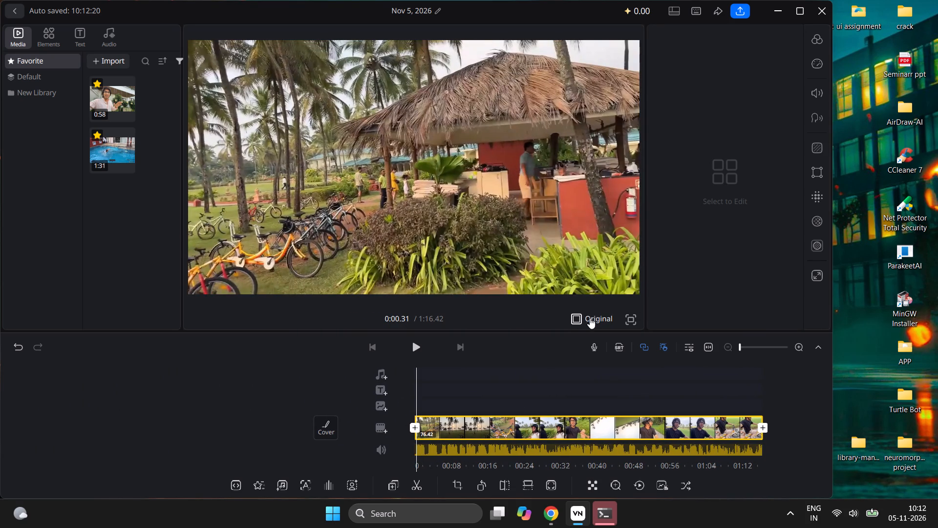
Set the project's aspect ratio to 9:16.
left_click(596, 316)
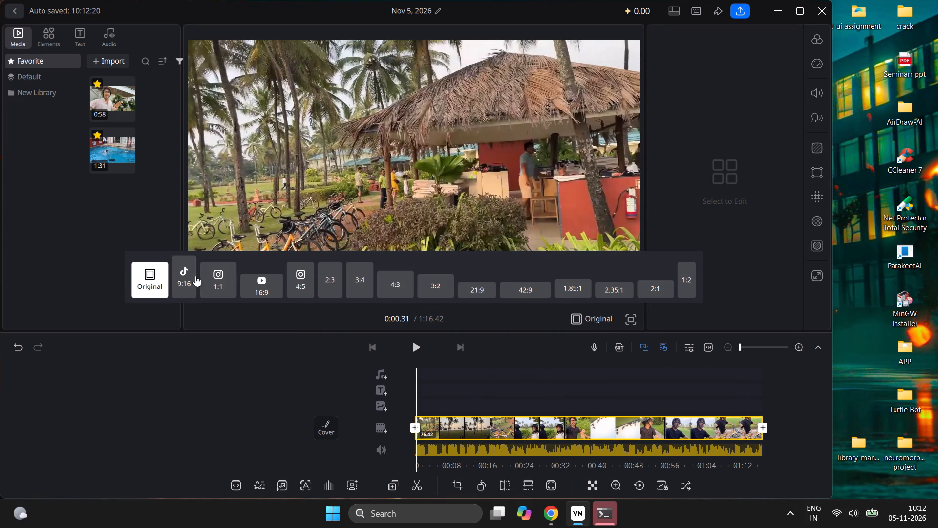
left_click(188, 279)
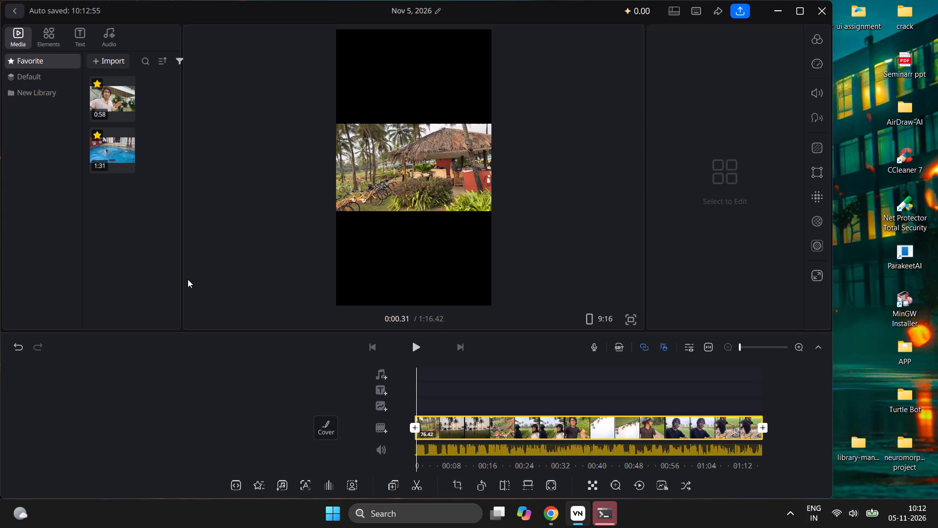
left_click(430, 232)
Add a text clip at the start of the video, 0:00.31, with the title "Entertainment Hub".
left_click(382, 393)
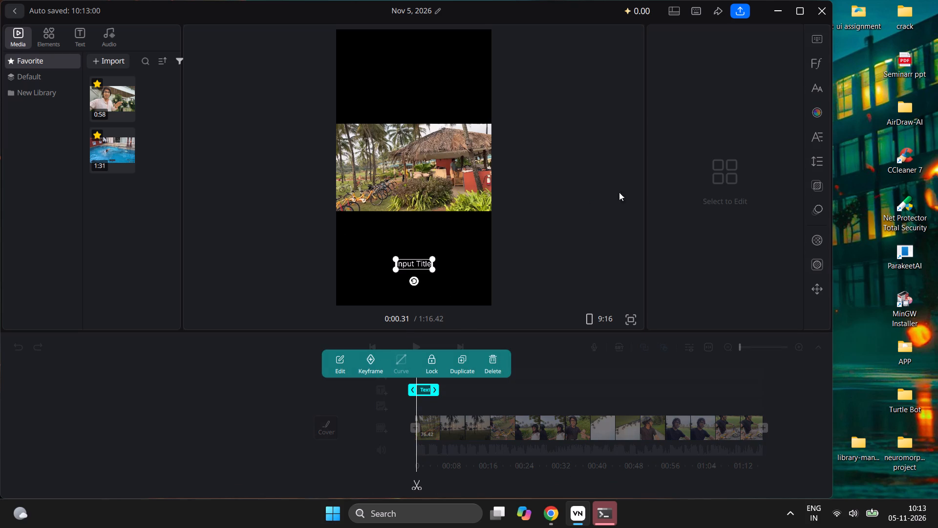
left_click(417, 263)
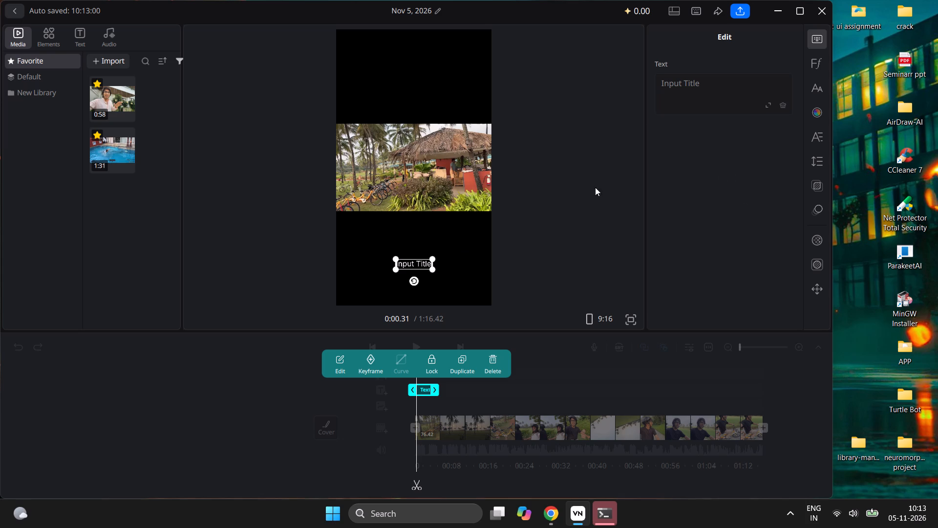
left_click(713, 81)
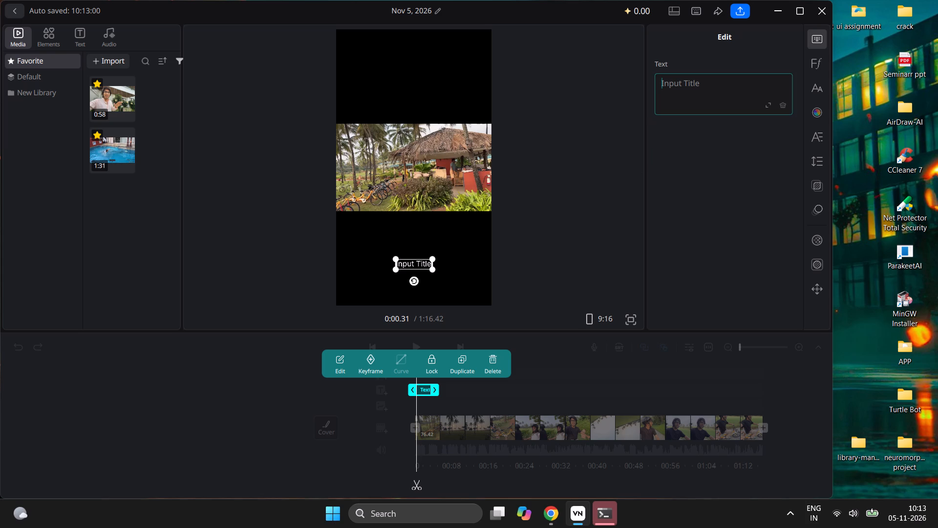
type("En")
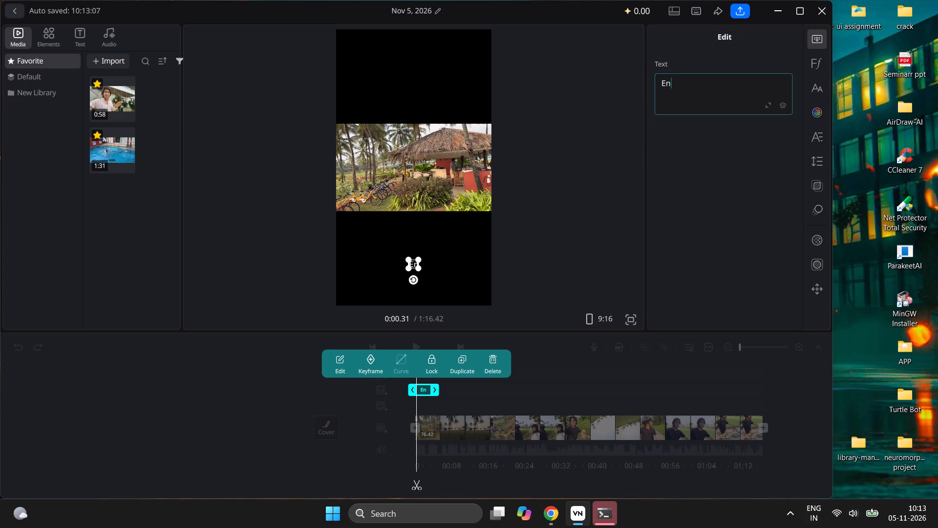
type("tertainment")
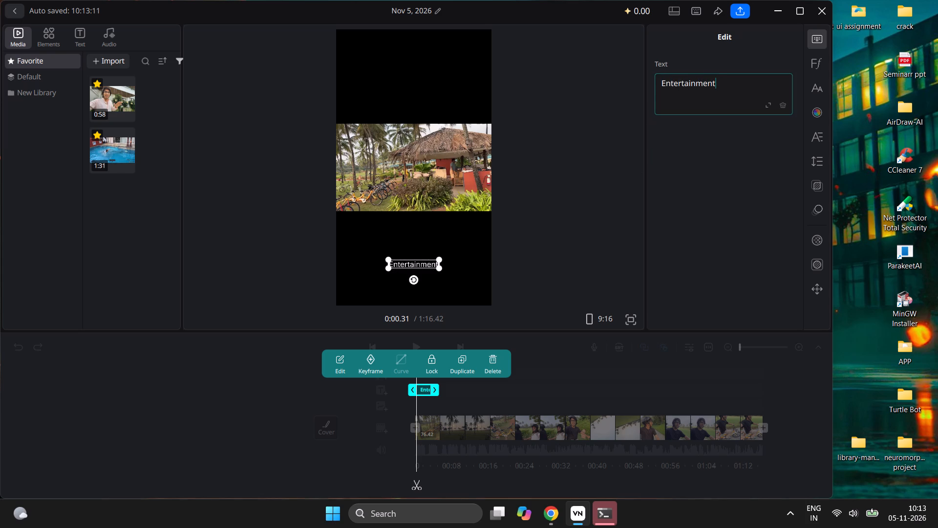
key("space")
type("Hub")
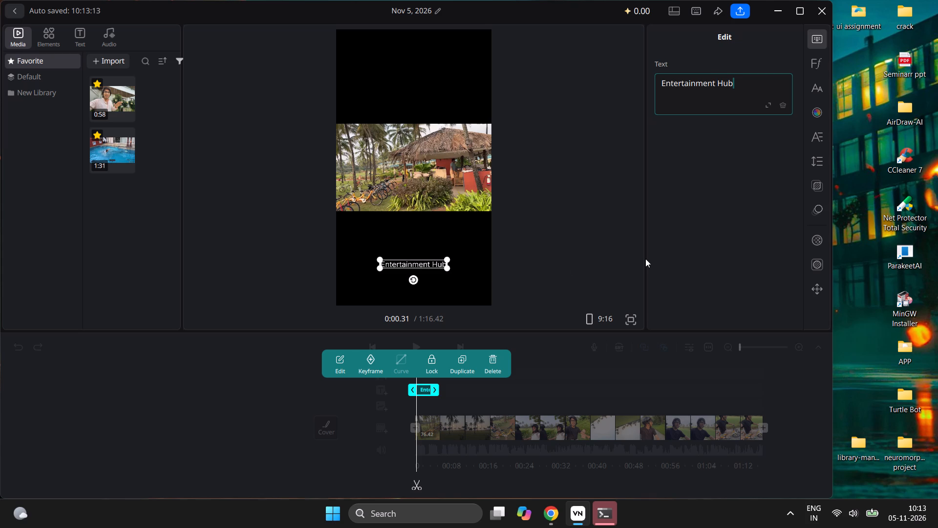
left_click(662, 201)
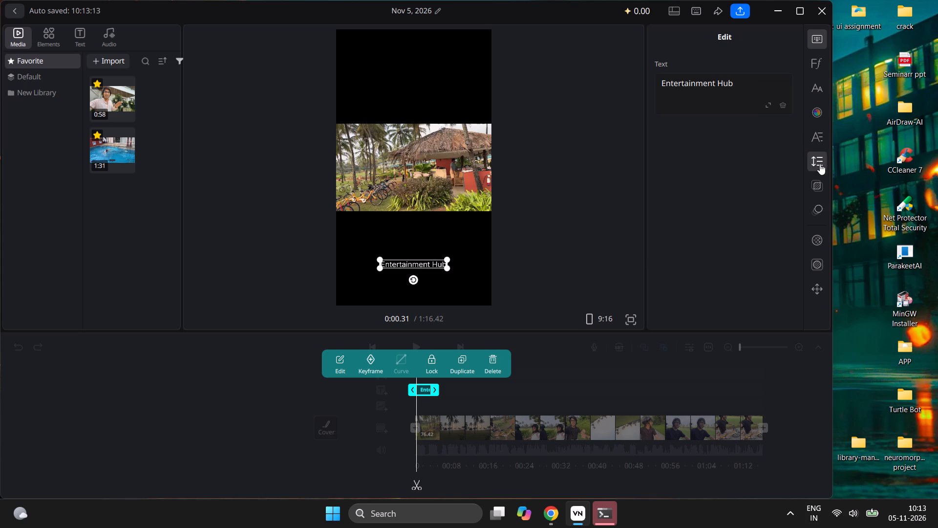
Set the opacity of the "Entertainment Hub" text to 30%.
left_click(817, 176)
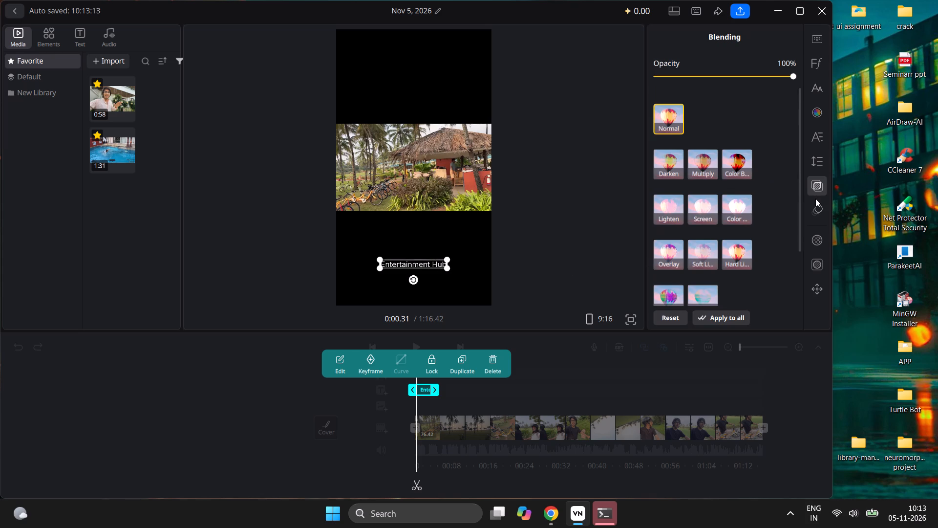
left_click(815, 198)
left_click(816, 203)
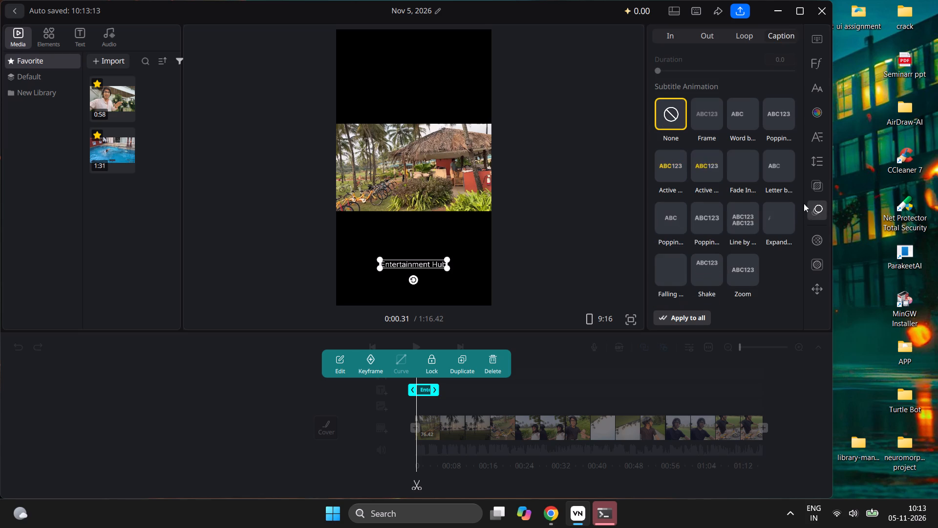
left_click(816, 233)
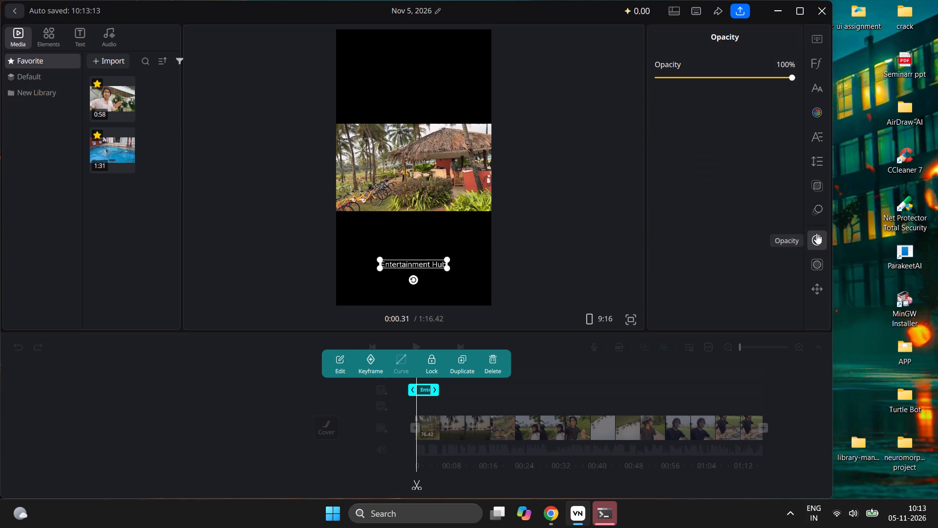
left_click_drag(792, 79, 745, 86)
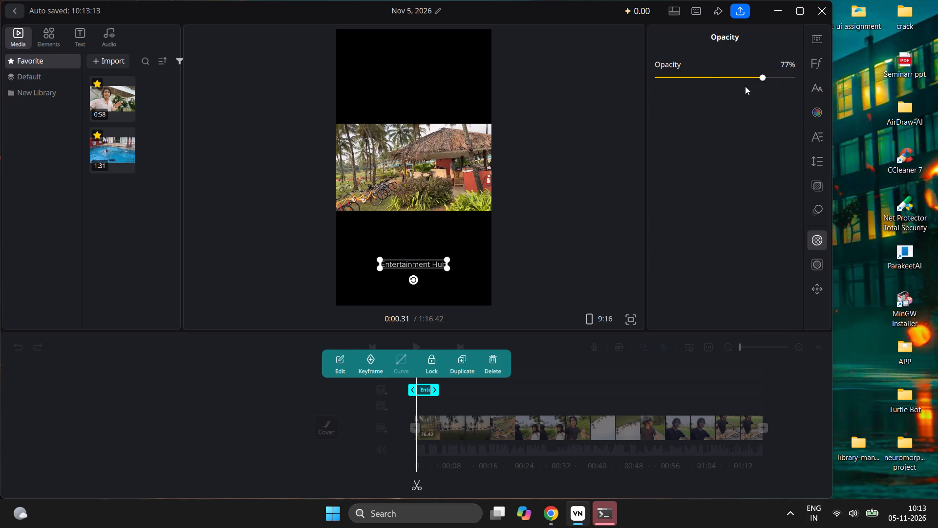
left_click_drag(745, 86, 708, 94)
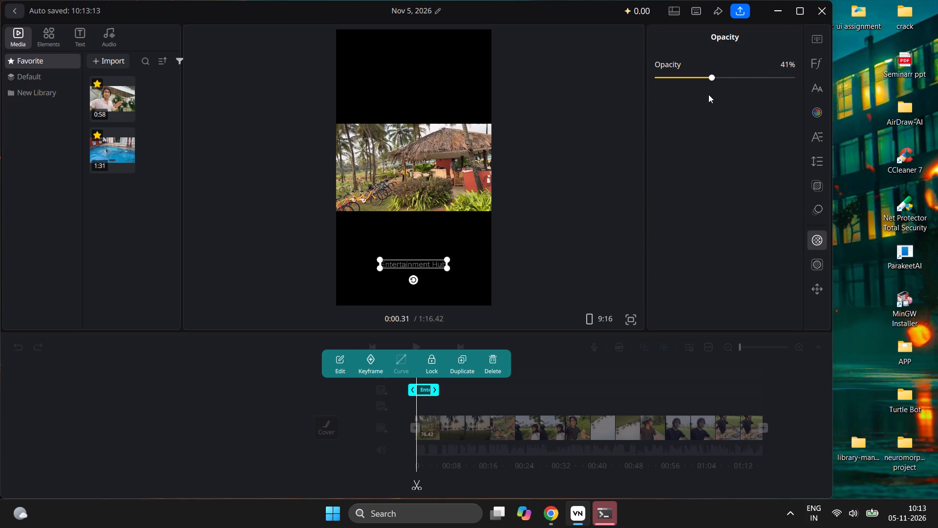
left_click_drag(708, 94, 696, 97)
Move the "Entertainment Hub" text up and left in the frame, just below the video picture's lower-left part.
left_click_drag(696, 97, 697, 97)
left_click(664, 165)
left_click_drag(432, 262, 388, 231)
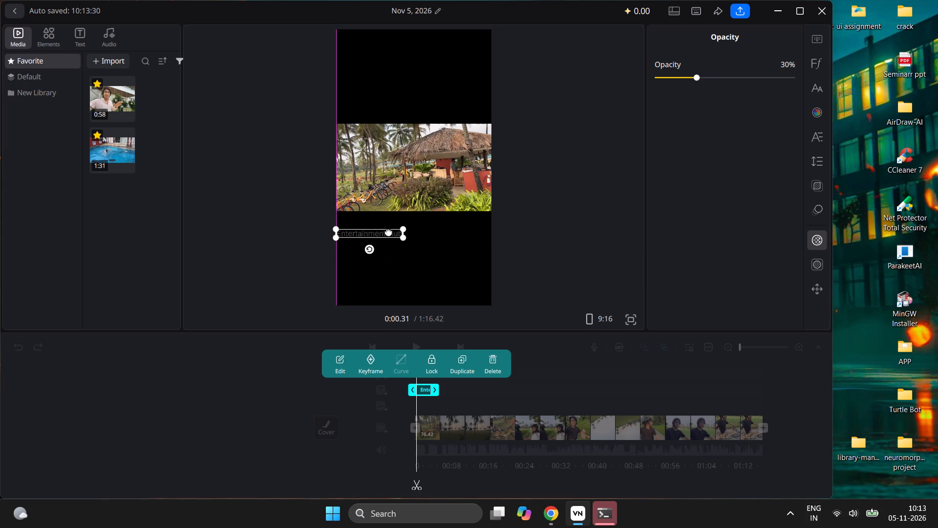
left_click_drag(388, 231, 397, 225)
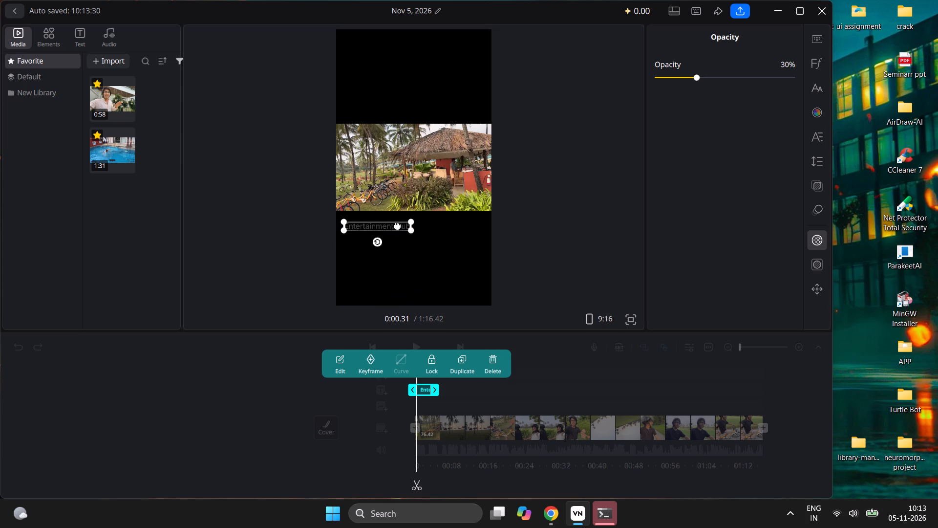
left_click_drag(397, 225, 396, 226)
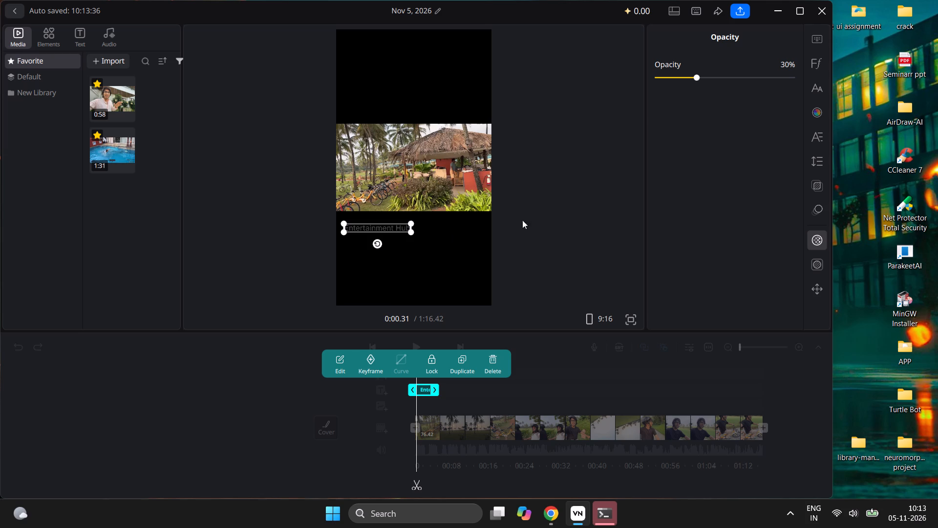
left_click(563, 213)
Enlarge the "Entertainment Hub" text slightly and nudge it closer to the video picture's lower edge.
left_click(413, 228)
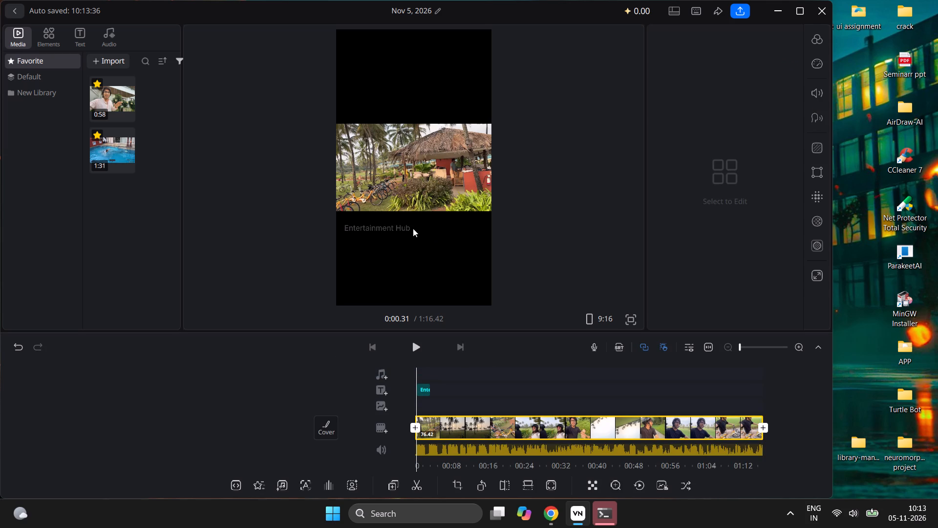
left_click(407, 228)
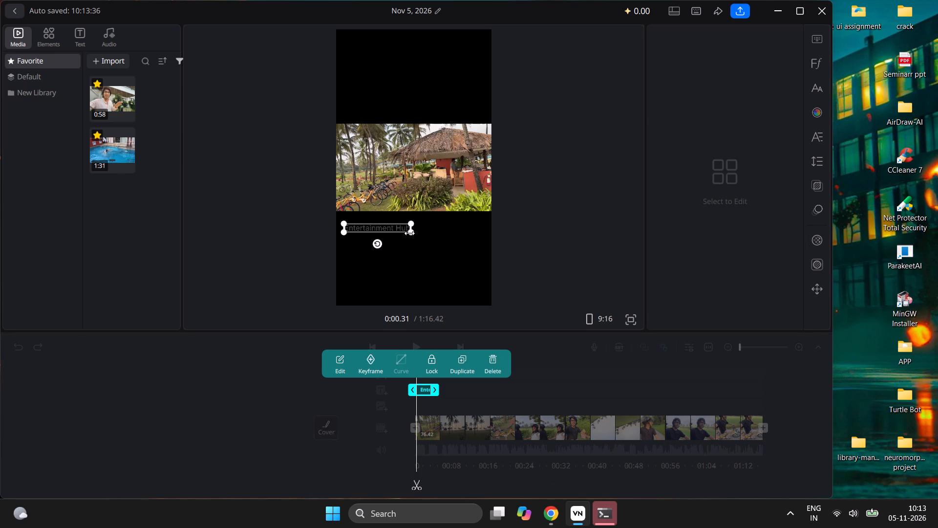
left_click_drag(410, 234, 411, 235)
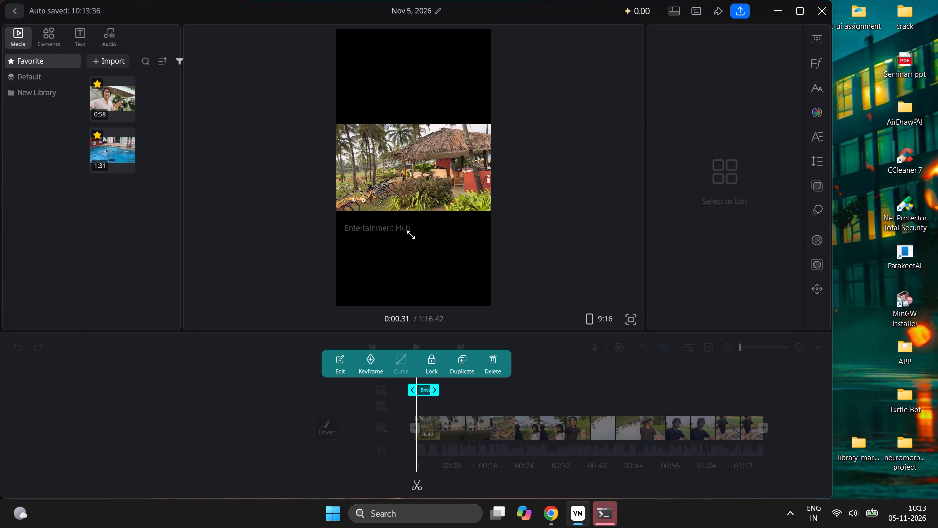
left_click_drag(411, 235, 416, 242)
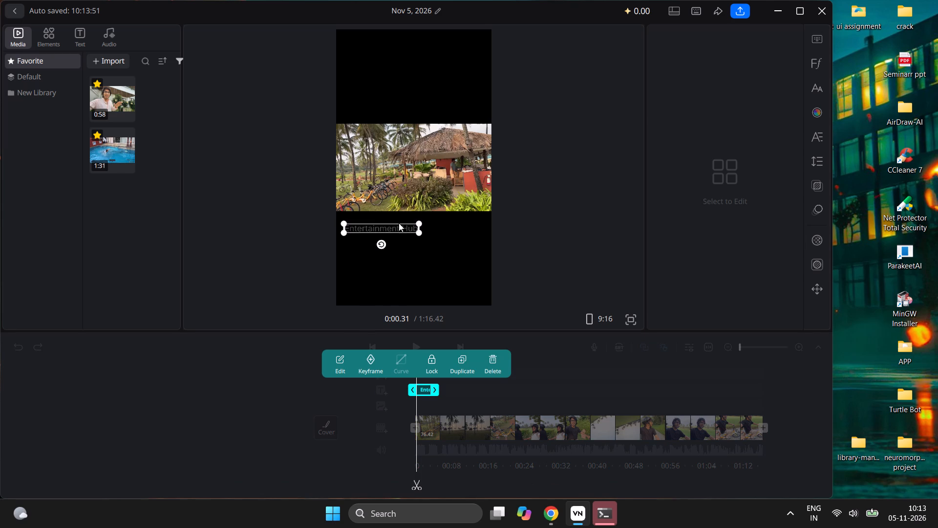
left_click_drag(399, 224, 401, 219)
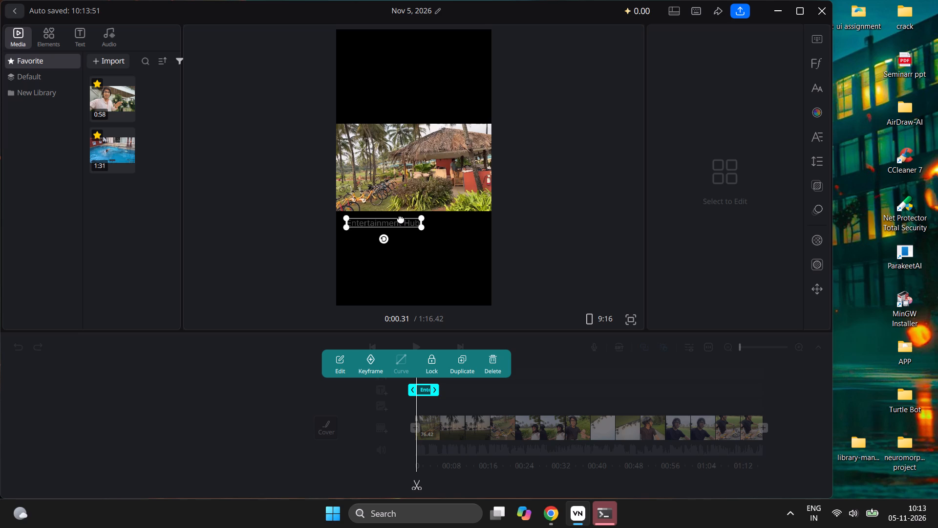
left_click_drag(401, 219, 402, 219)
left_click(549, 197)
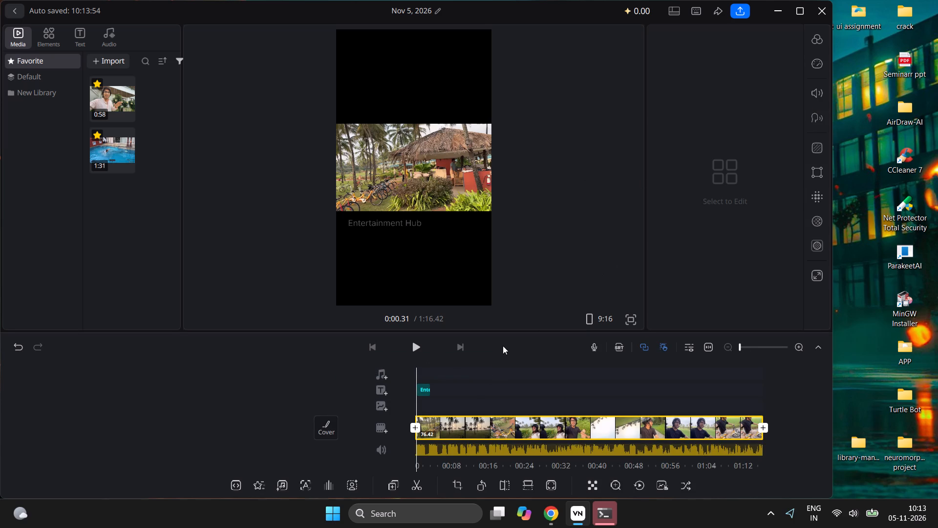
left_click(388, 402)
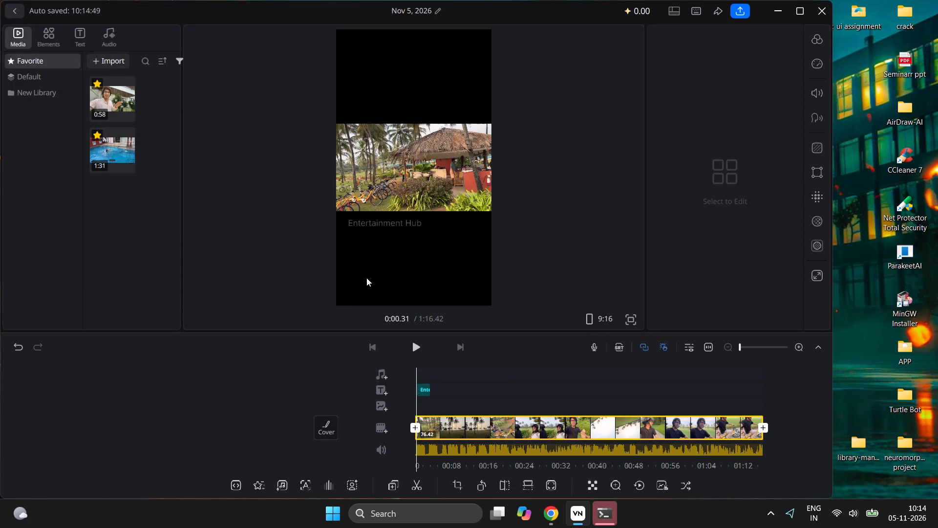
Add the WhatsApp_Image_2026-11-02 removebg-preview PNG from Downloads as an overlay clip at 0:00.31.
left_click(387, 398)
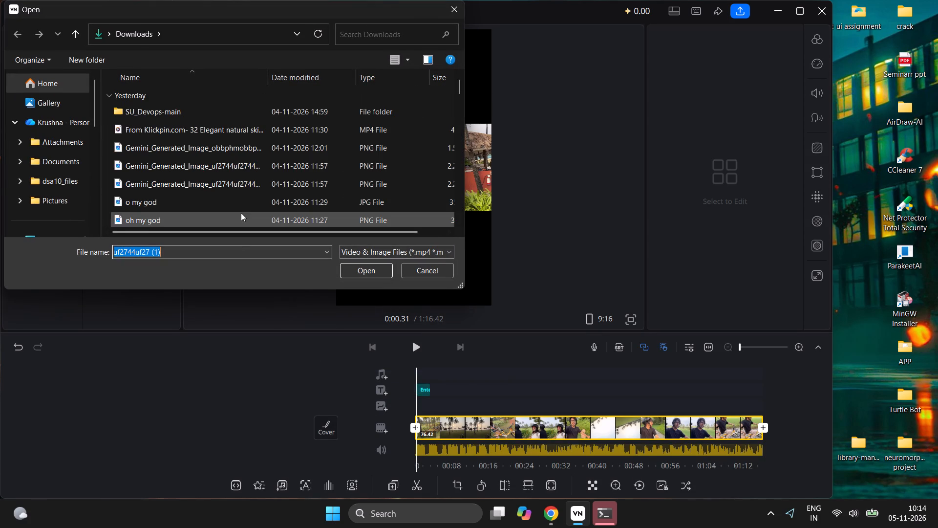
scroll(66, 172, "down", 1)
left_click(63, 194)
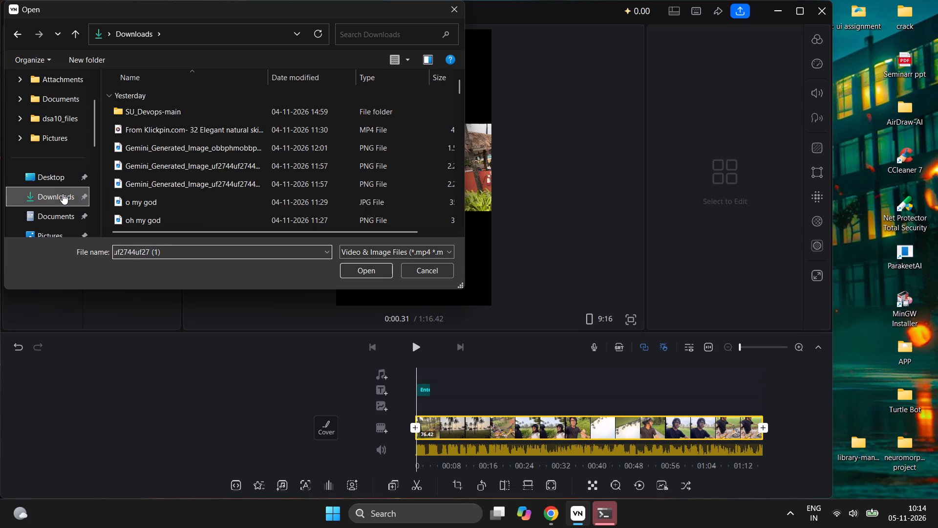
scroll(217, 214, "down", 2)
scroll(217, 214, "up", 1)
left_click(210, 207)
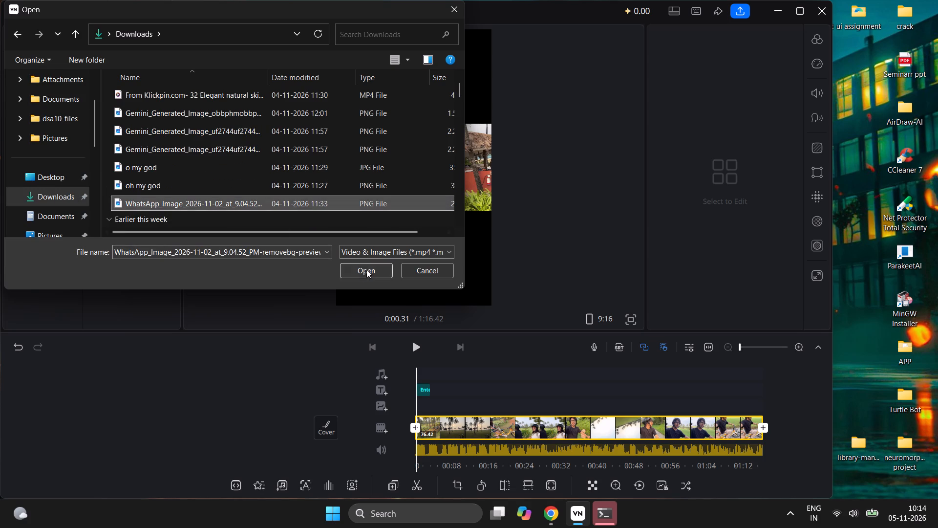
left_click(359, 273)
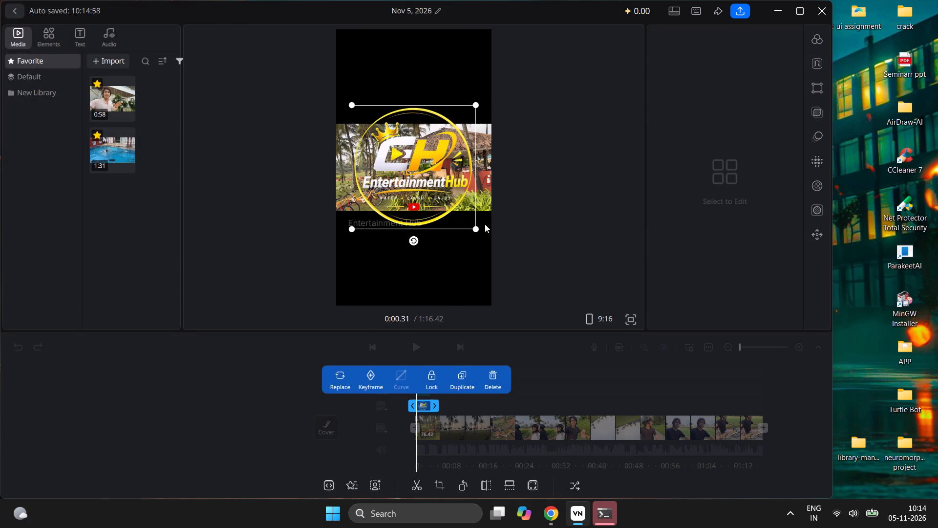
Shrink the round Entertainment Hub logo overlay to a small badge and place it in the video frame's upper-right corner.
left_click_drag(475, 227, 403, 154)
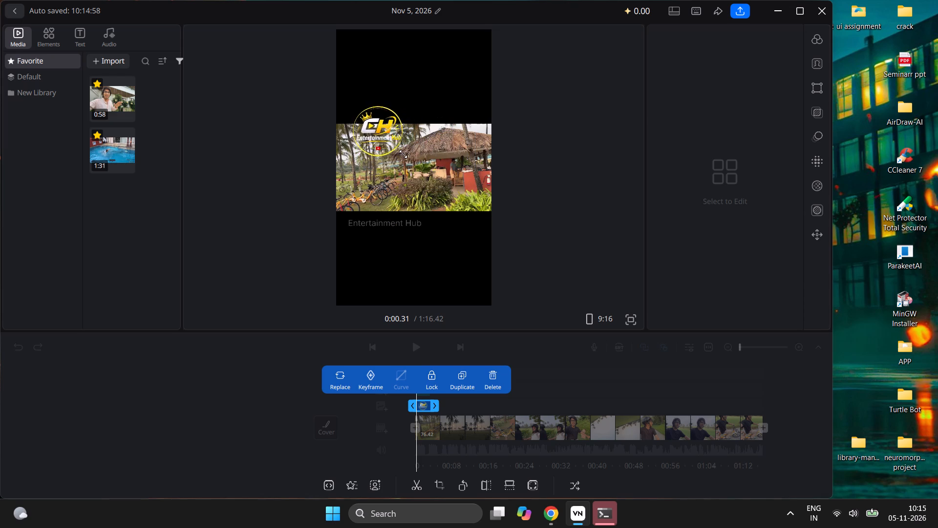
left_click_drag(403, 154, 381, 131)
left_click_drag(366, 121, 392, 101)
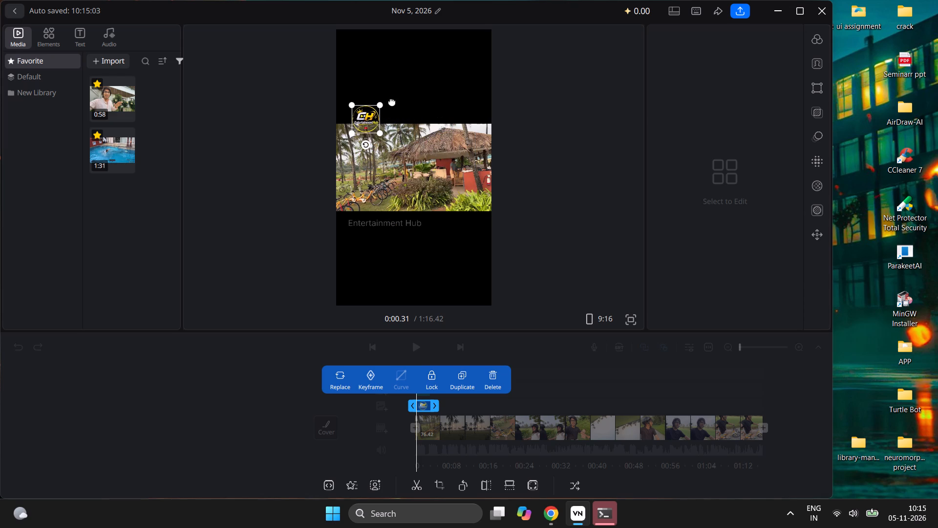
left_click_drag(392, 101, 470, 49)
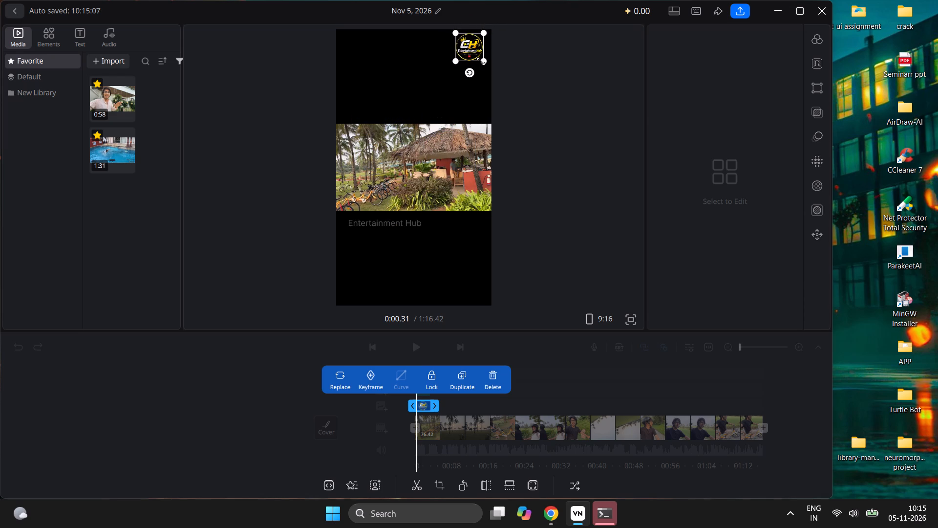
left_click_drag(483, 61, 476, 55)
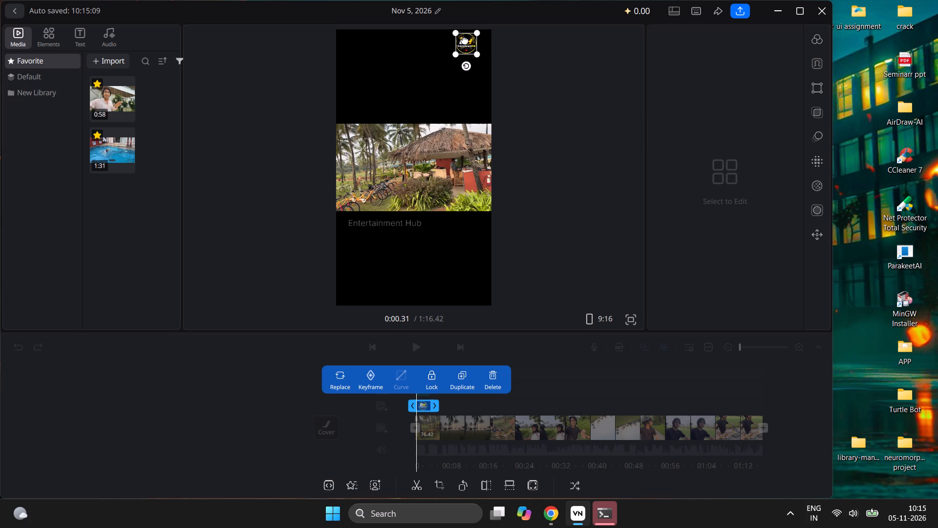
left_click_drag(465, 40, 469, 46)
left_click(537, 68)
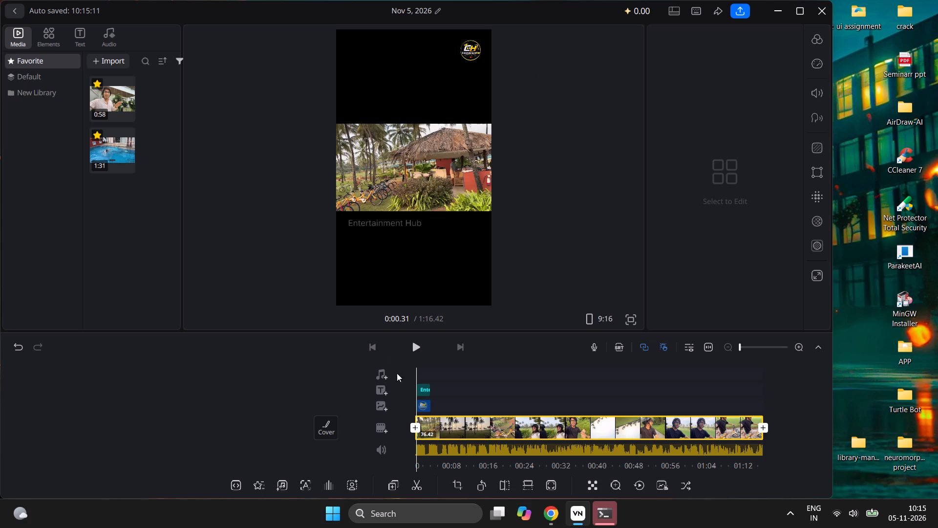
Extend the "Entertainment Hub" text clip to the end of the video, about 76.11 seconds long.
left_click(427, 390)
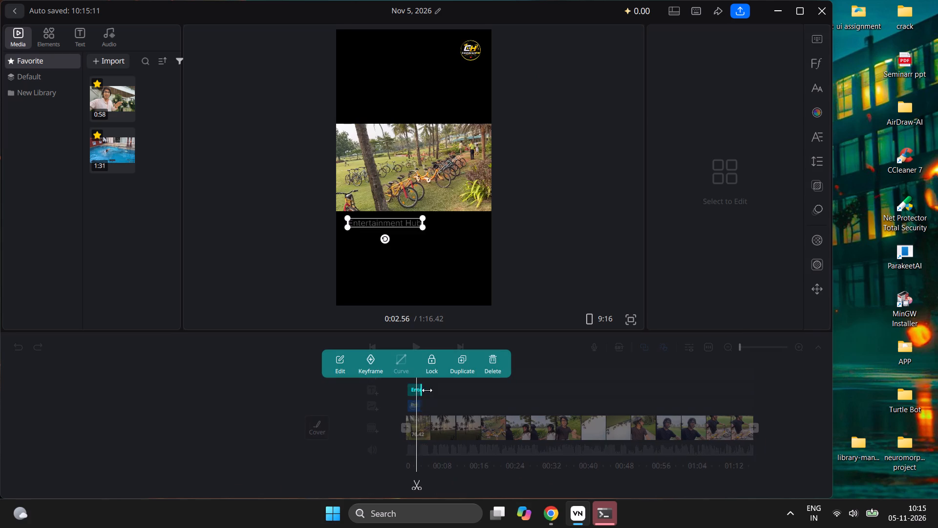
left_click_drag(425, 391, 653, 391)
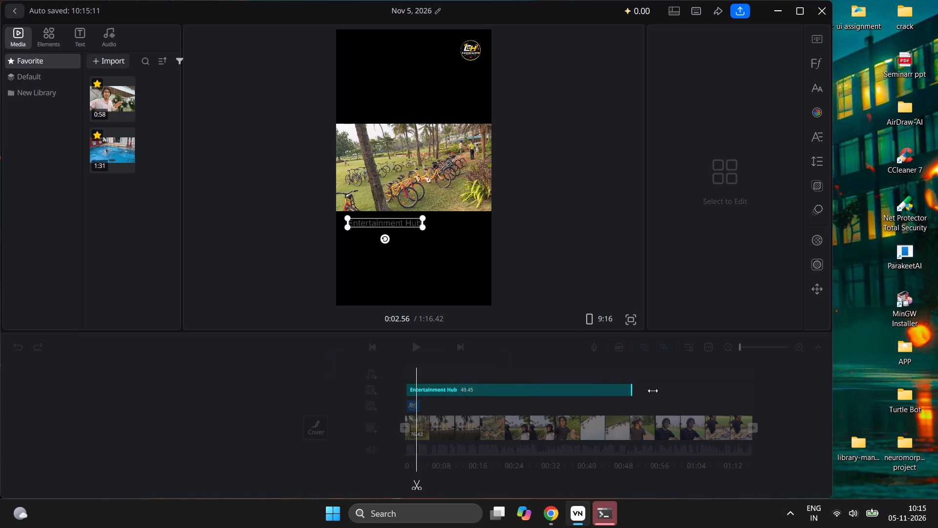
left_click_drag(653, 391, 754, 392)
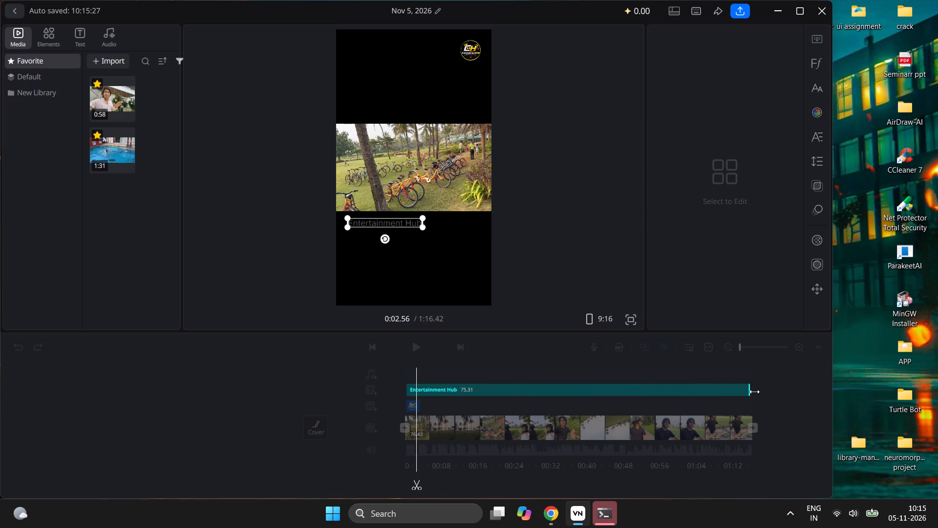
left_click_drag(754, 392, 756, 390)
left_click(781, 407)
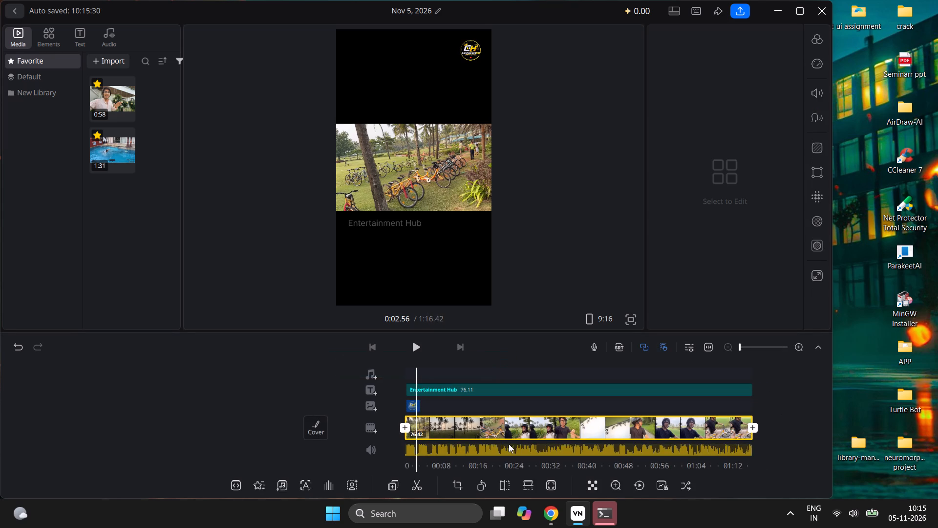
Extend the logo overlay clip to the end of the video, about 76.11 seconds long.
left_click(413, 404)
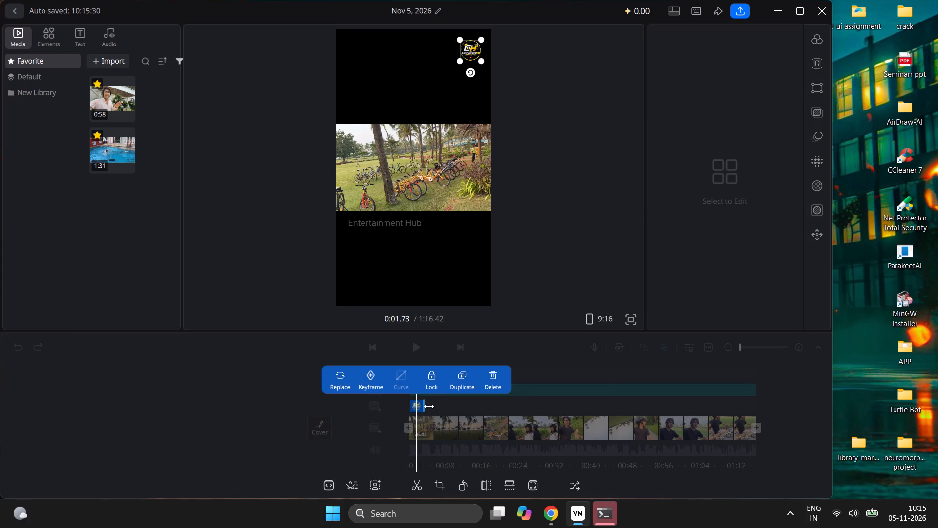
left_click_drag(429, 406, 810, 398)
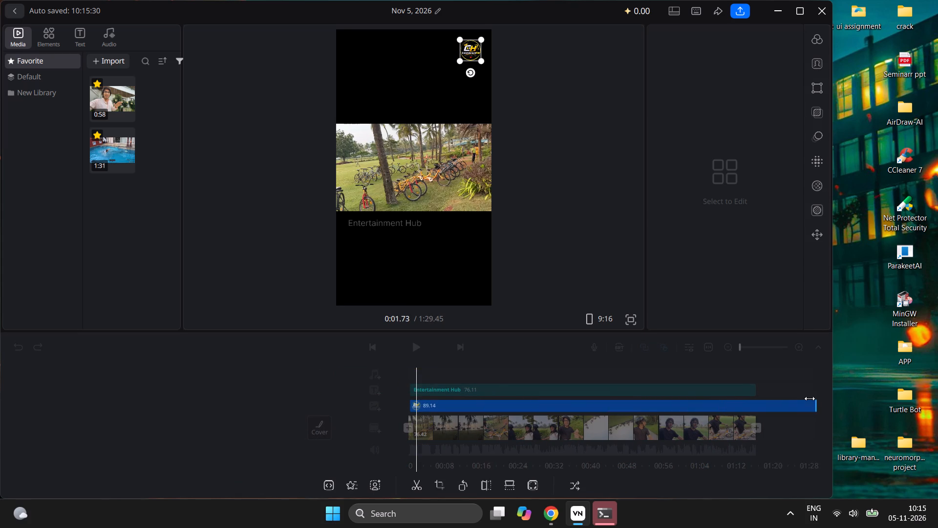
left_click_drag(810, 398, 762, 387)
left_click(798, 400)
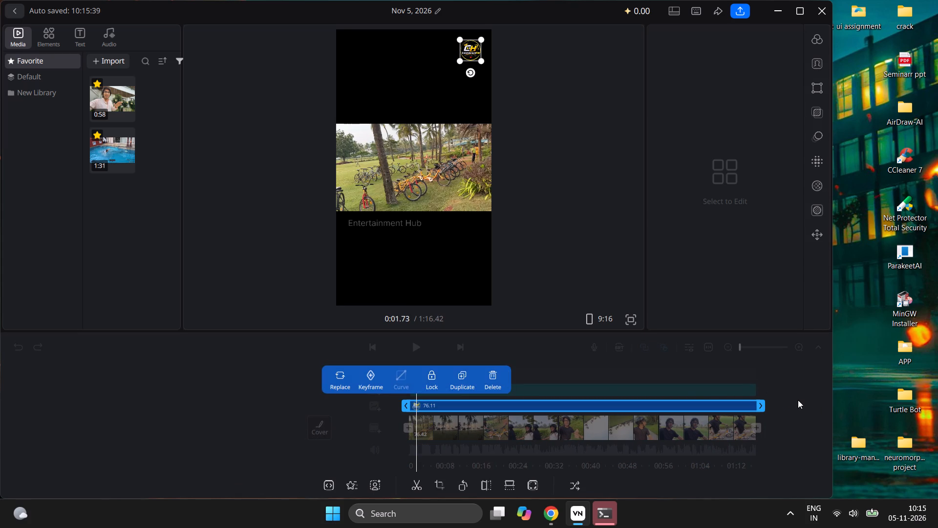
Extend the start of the "Entertainment Hub" text clip back to the video's beginning, making it 76.42 seconds long.
scroll(474, 452, "right", 6)
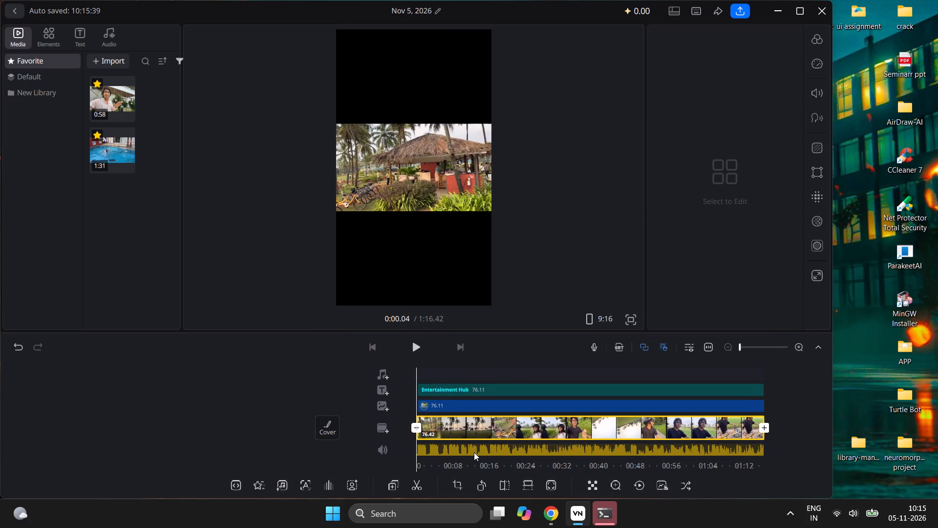
left_click(425, 391)
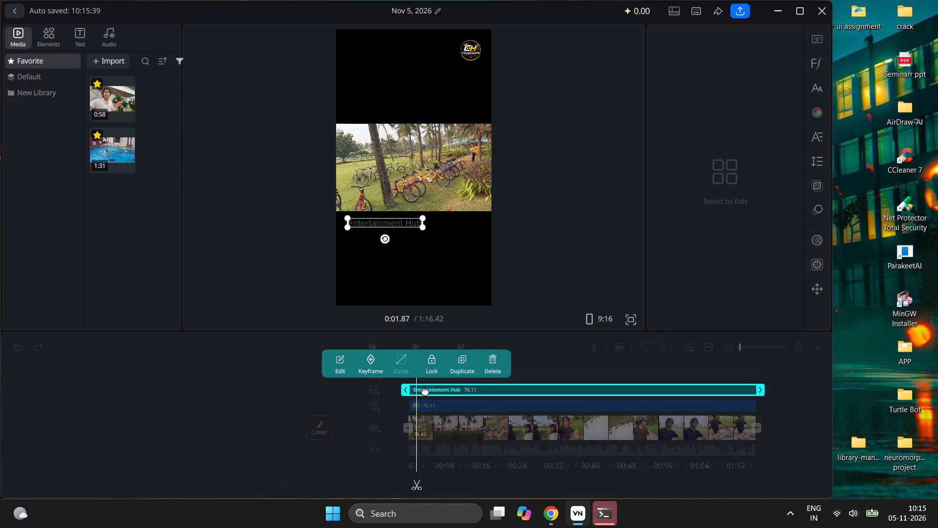
left_click_drag(408, 389, 404, 389)
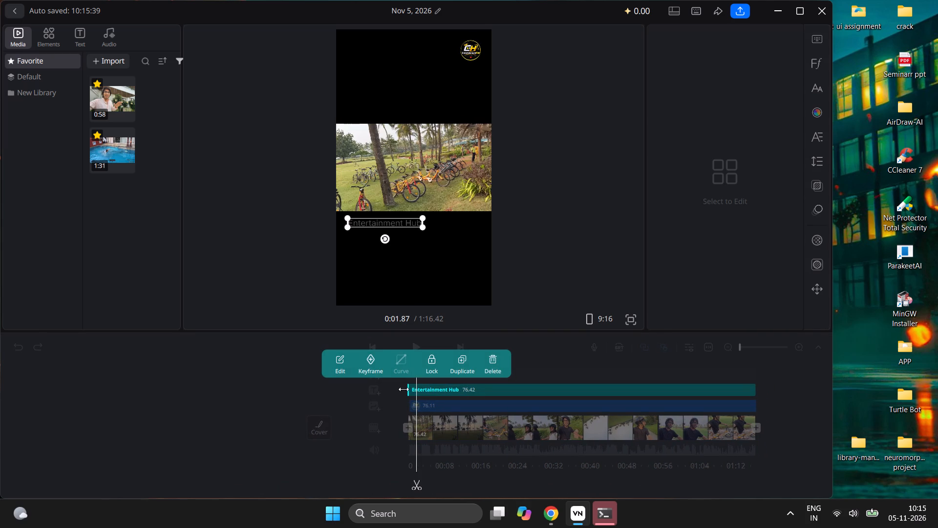
left_click(422, 409)
Extend the start of the logo overlay clip back to the video's beginning, making it 76.42 seconds long.
left_click(416, 404)
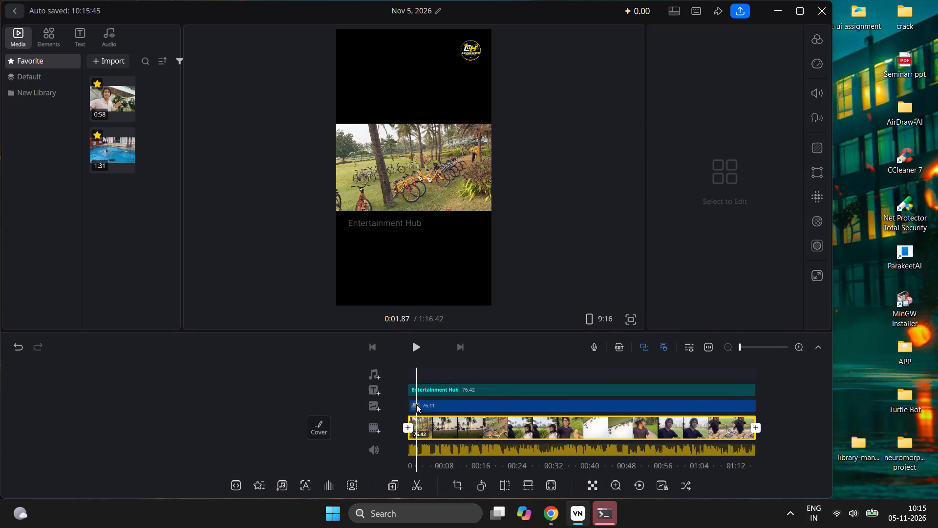
left_click(408, 403)
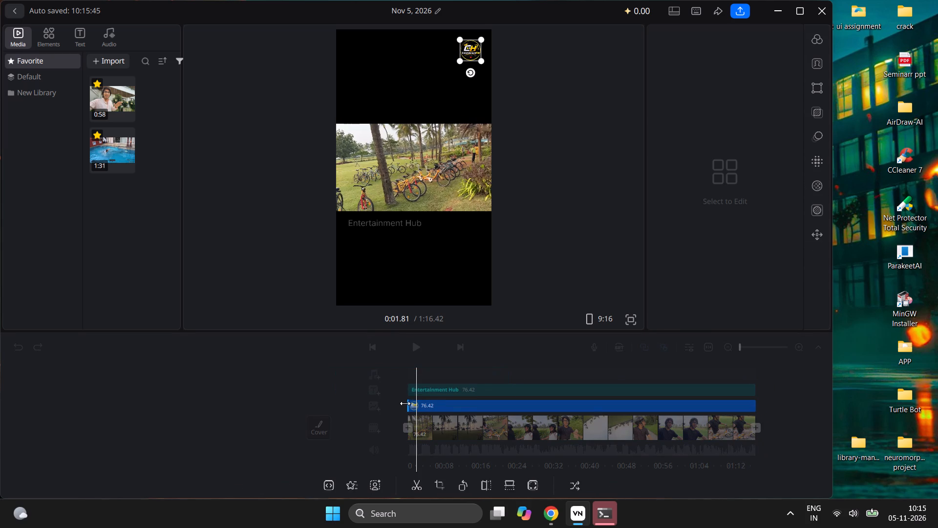
left_click(639, 225)
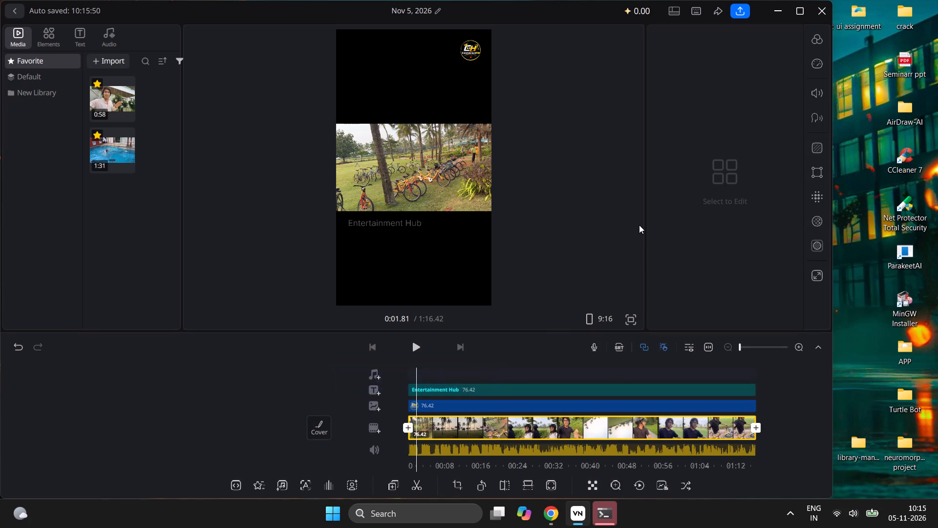
Scrub through the first part of the timeline to check the text and logo overlays on the video.
scroll(492, 394, "right", 7)
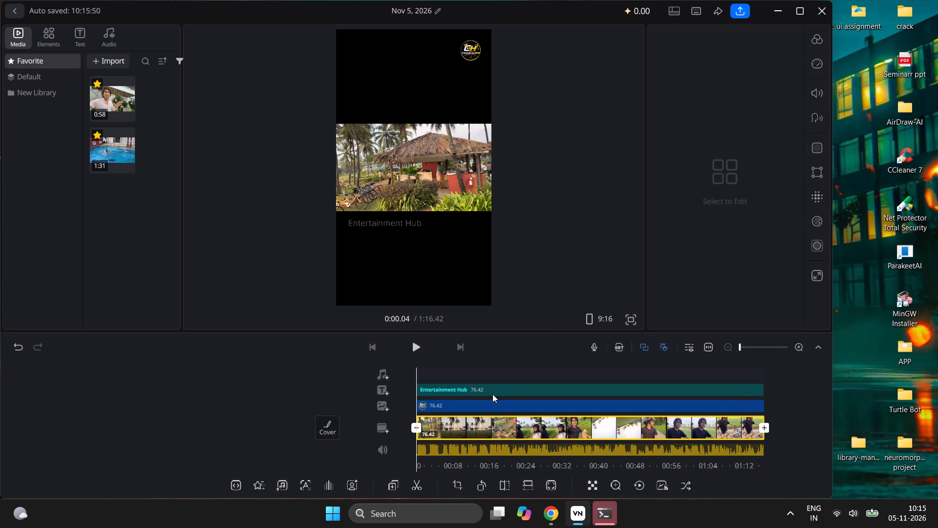
scroll(492, 394, "right", 1)
scroll(492, 394, "left", 4)
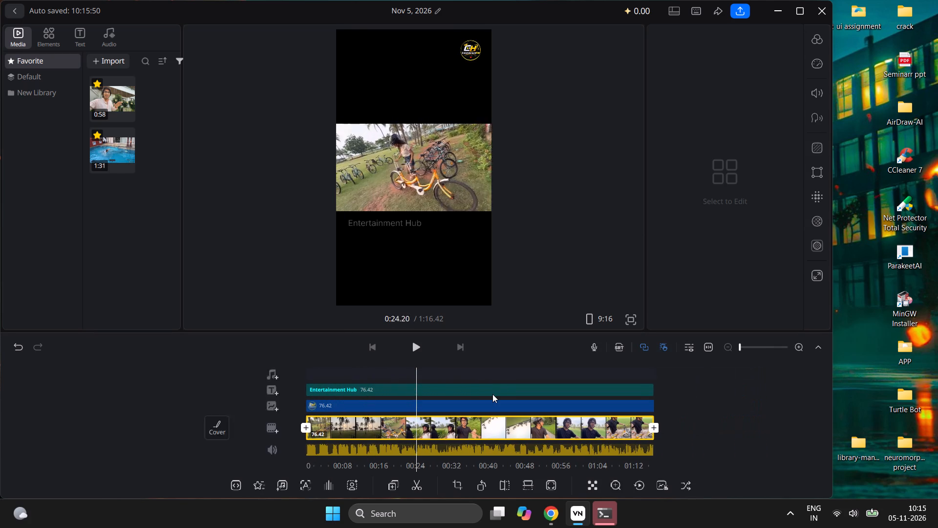
scroll(492, 394, "left", 2)
scroll(492, 394, "right", 16)
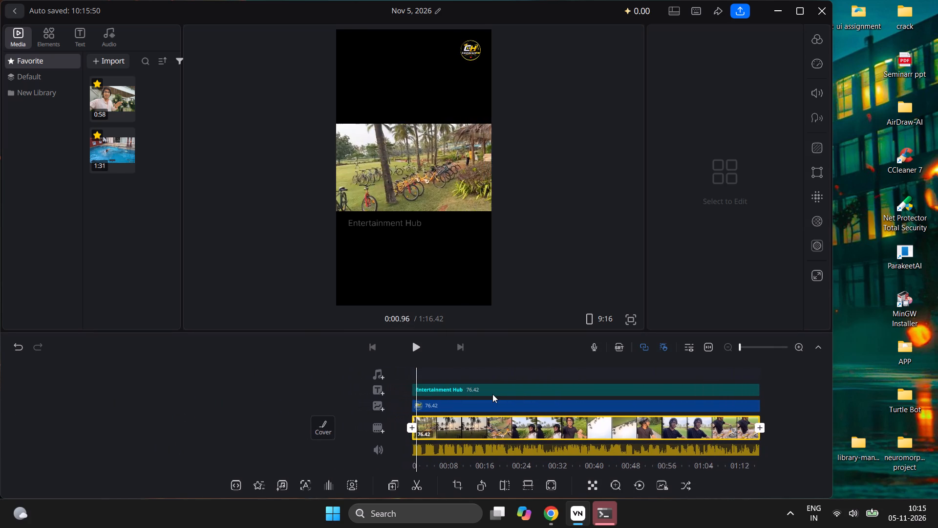
Add a new text clip at the start of the video reading "sourav bhai ne chaladi couple wali cycle".
scroll(492, 394, "right", 3)
scroll(476, 440, "right", 1)
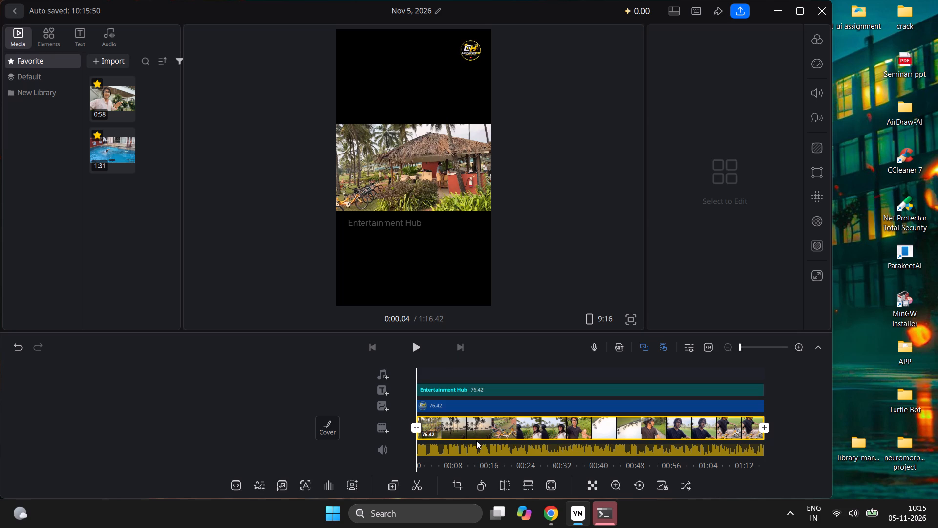
scroll(476, 440, "right", 1)
left_click(379, 392)
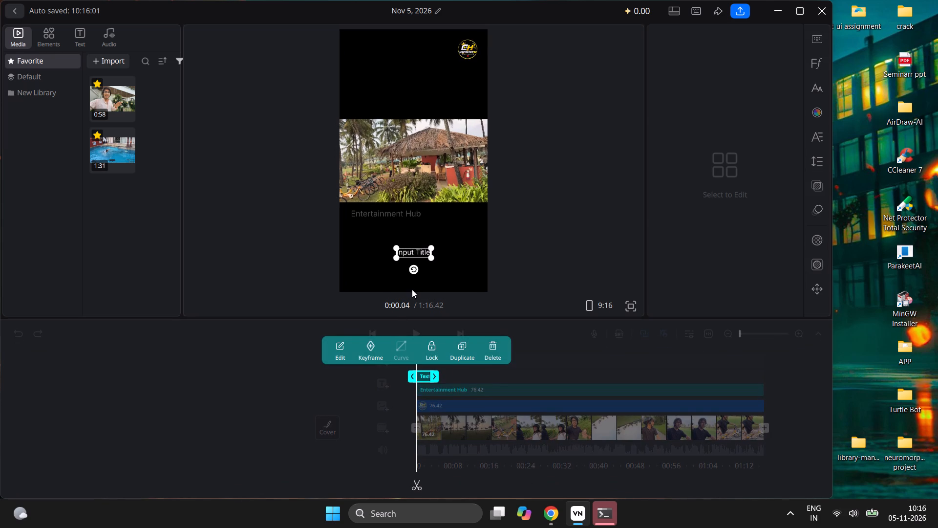
left_click(419, 251)
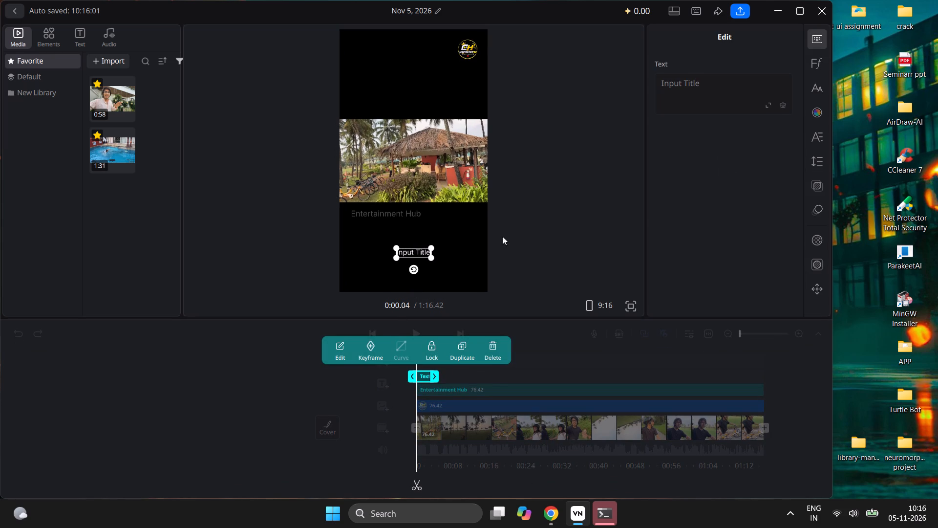
left_click(769, 77)
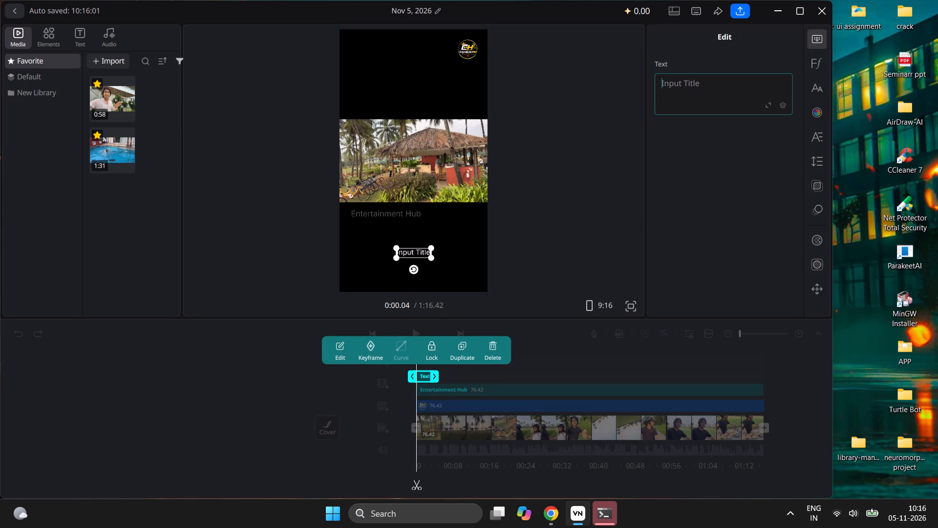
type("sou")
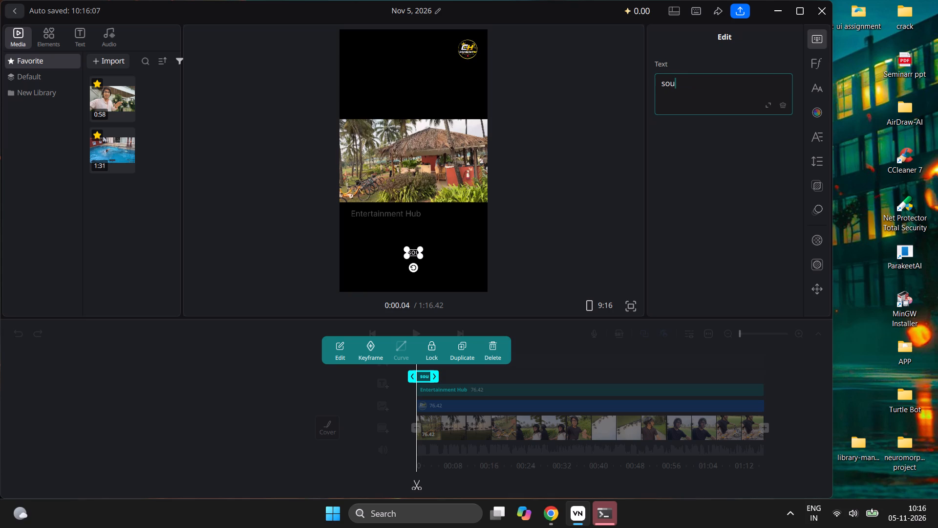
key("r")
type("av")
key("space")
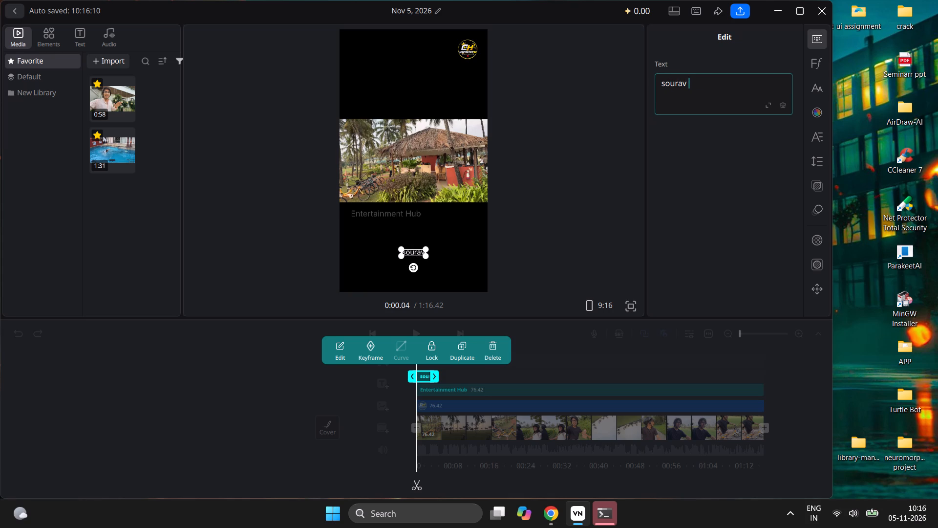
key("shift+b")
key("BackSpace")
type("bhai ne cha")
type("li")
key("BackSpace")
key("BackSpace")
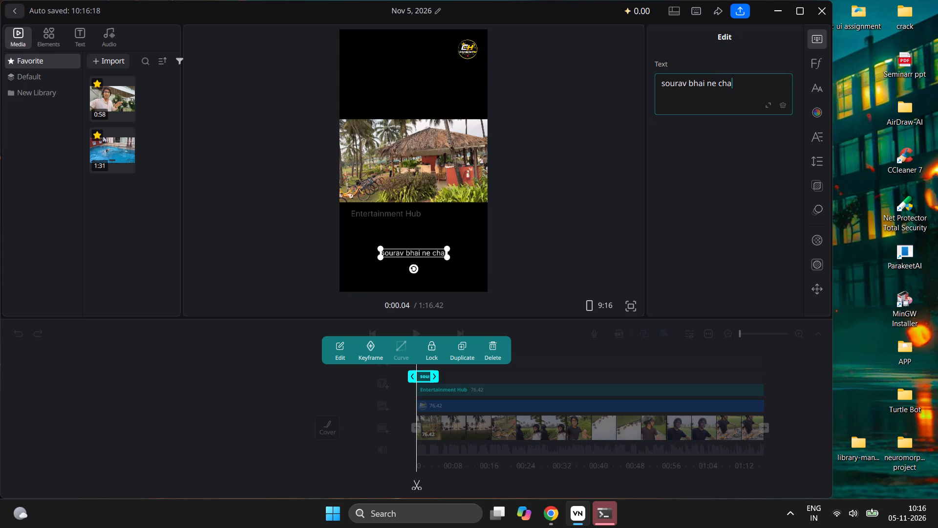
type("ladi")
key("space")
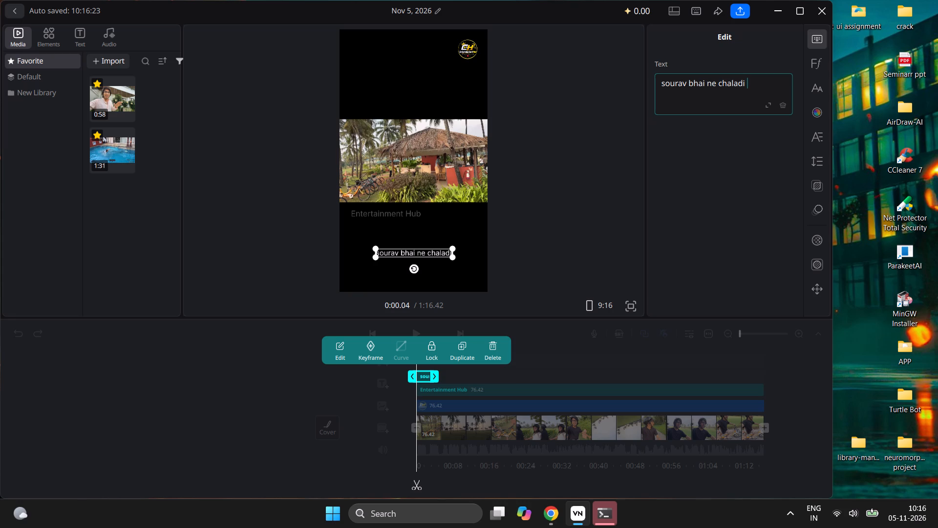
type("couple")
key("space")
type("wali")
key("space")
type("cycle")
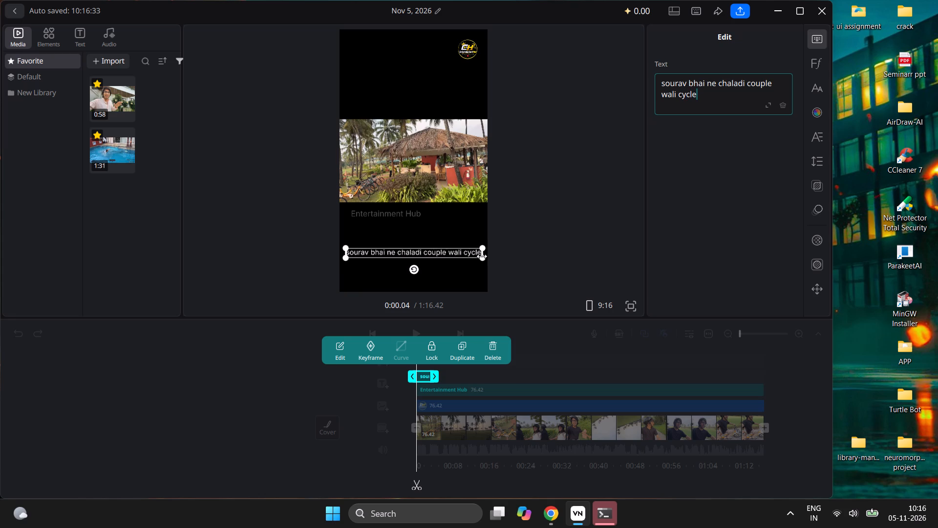
Move the "sourav bhai ne chaladi couple wali cycle" caption into the black area just above the footage, sized to fit within the frame width.
left_click_drag(480, 259, 490, 270)
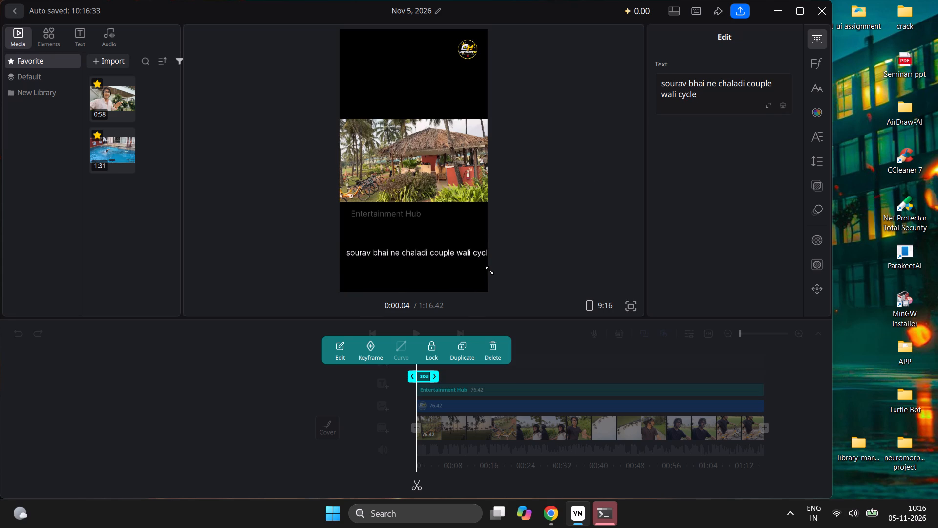
left_click_drag(490, 270, 490, 271)
left_click_drag(454, 252, 442, 106)
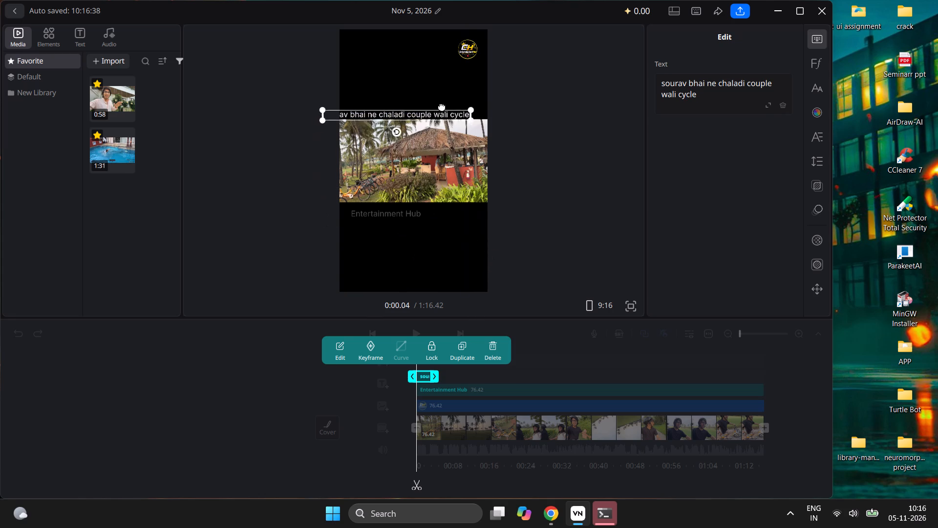
left_click_drag(442, 106, 447, 104)
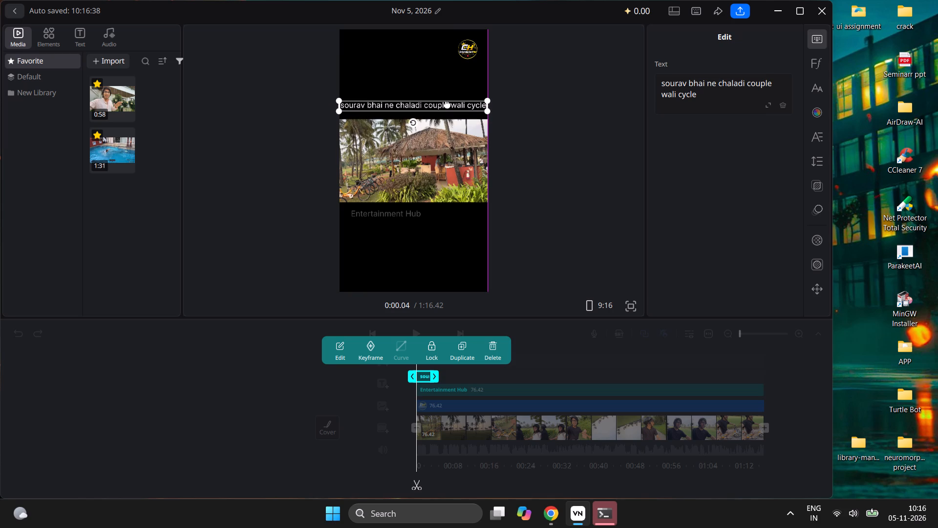
left_click_drag(447, 104, 446, 98)
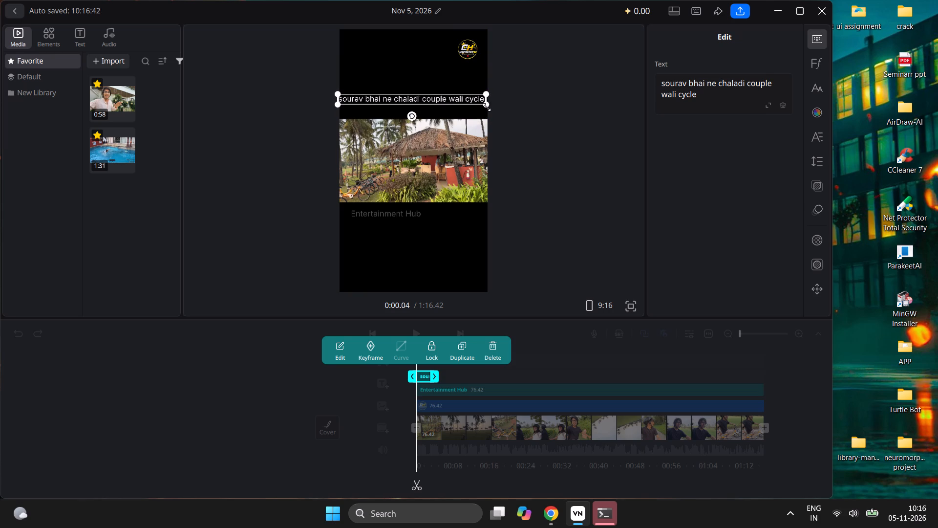
left_click_drag(487, 107, 475, 99)
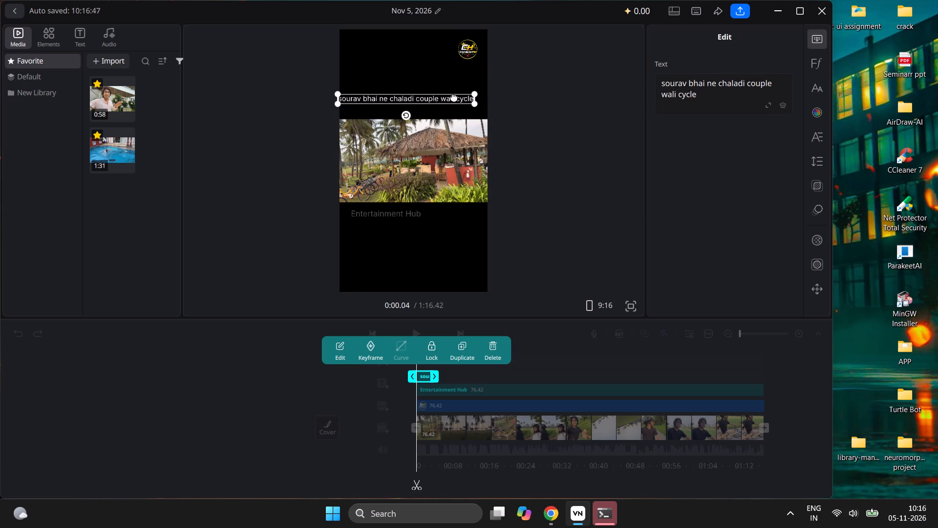
left_click_drag(454, 97, 459, 95)
left_click(569, 198)
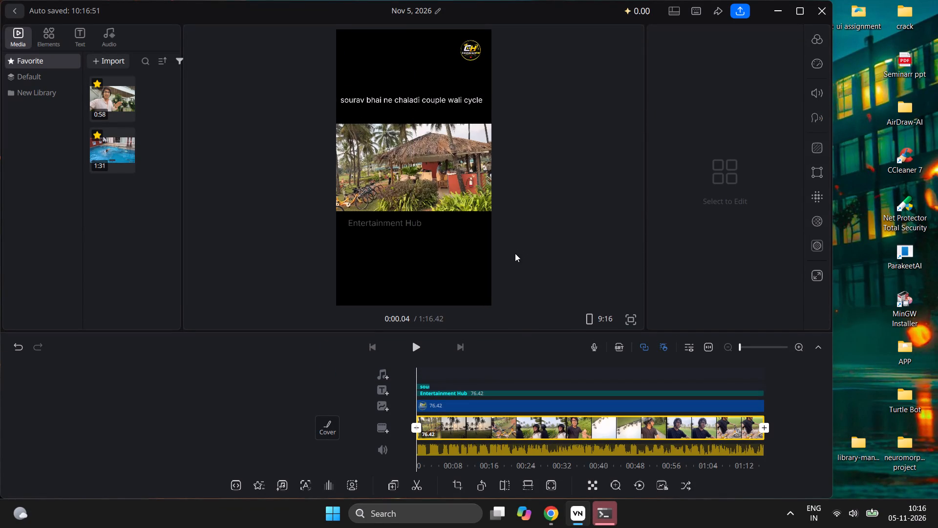
left_click(473, 99)
left_click(539, 129)
Extend the "sourav bhai ne chaladi couple wali cycle" text clip to the end of the video, about 76.39 seconds long.
left_click(426, 385)
left_click_drag(423, 378, 515, 383)
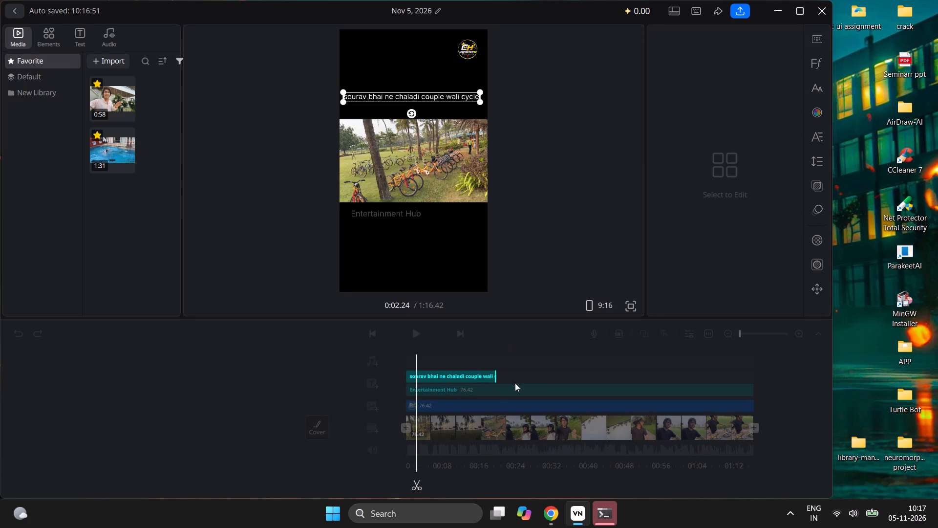
left_click_drag(515, 383, 748, 363)
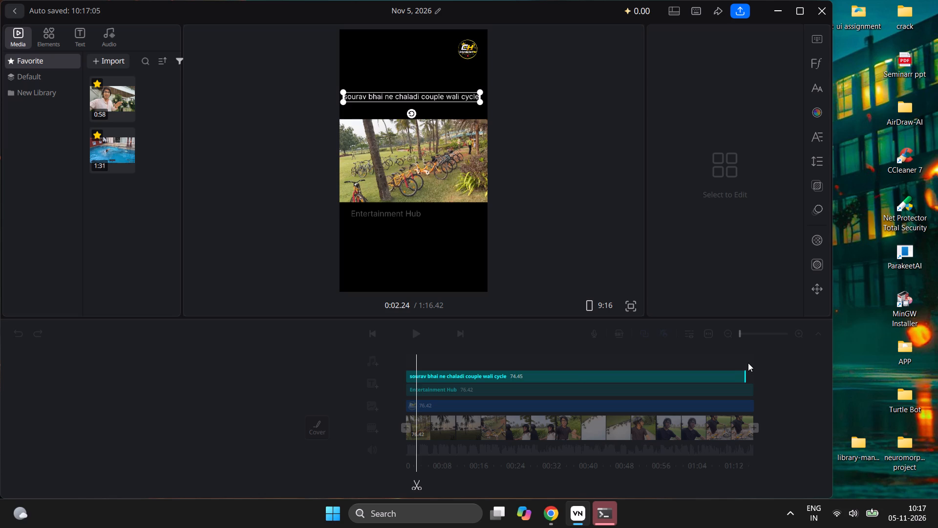
left_click_drag(748, 363, 758, 368)
left_click_drag(758, 368, 756, 370)
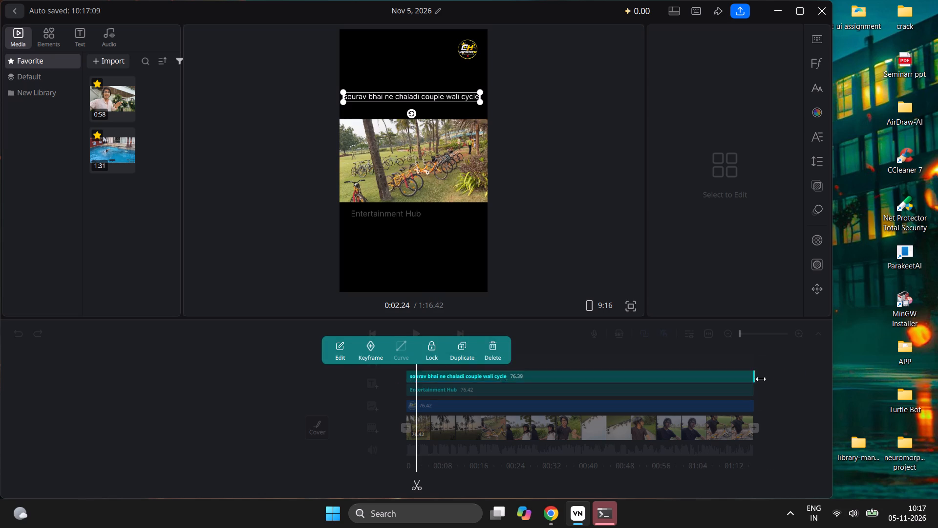
left_click(766, 393)
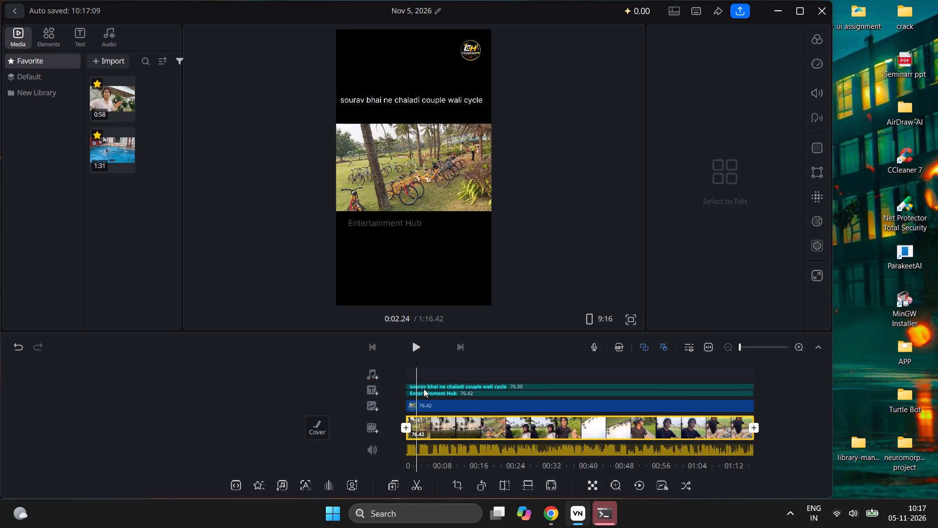
Extend the start of the "sourav bhai ne chaladi couple wali cycle" text clip back to the video's beginning, making it 76.42 seconds long.
left_click(414, 385)
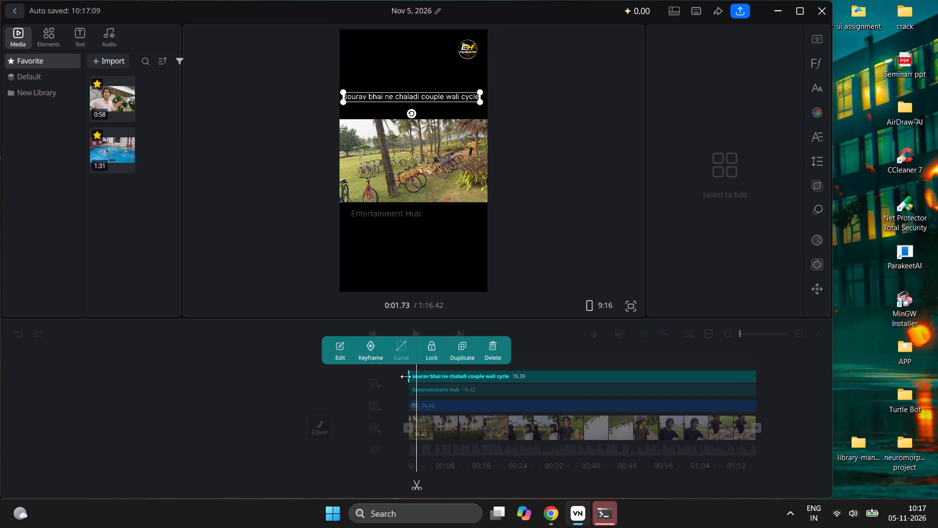
left_click(405, 376)
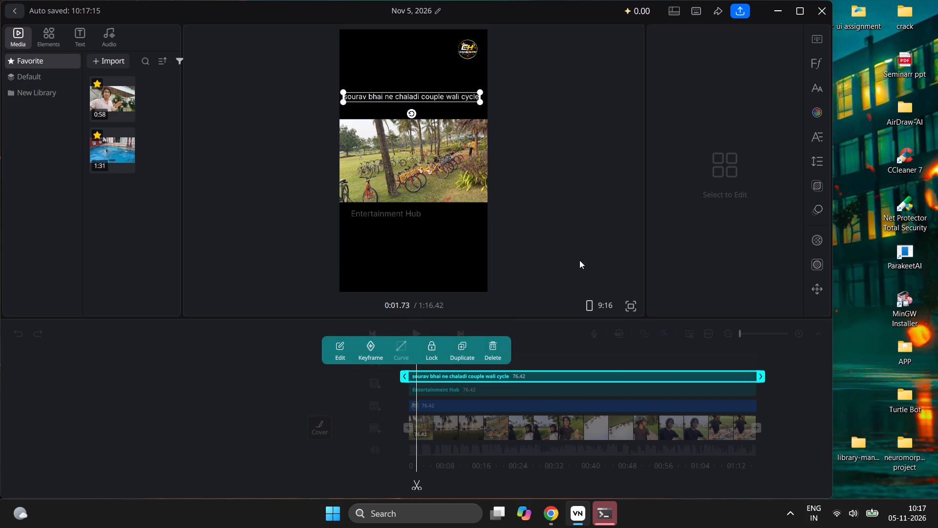
left_click(579, 257)
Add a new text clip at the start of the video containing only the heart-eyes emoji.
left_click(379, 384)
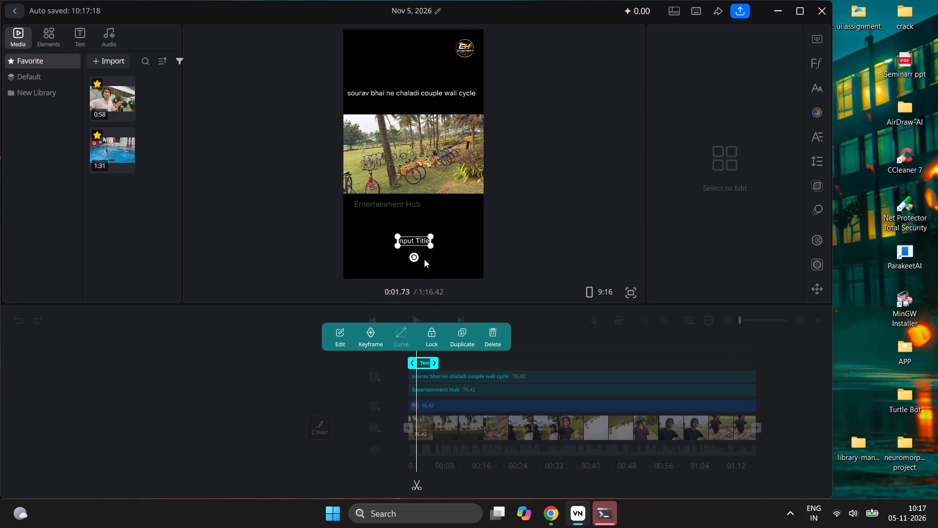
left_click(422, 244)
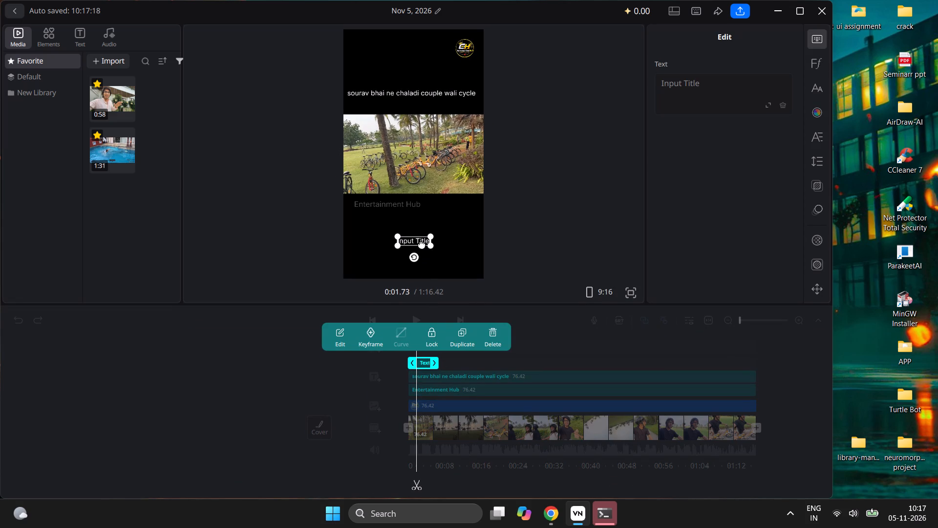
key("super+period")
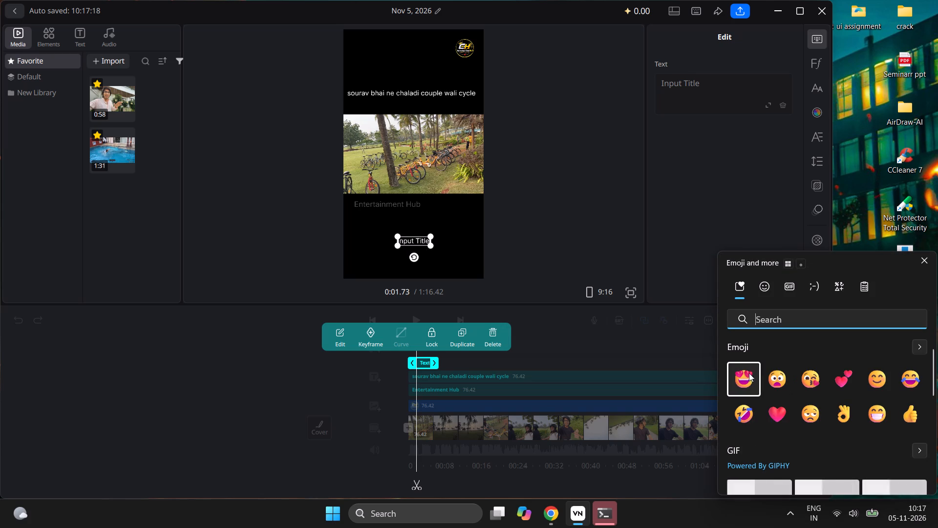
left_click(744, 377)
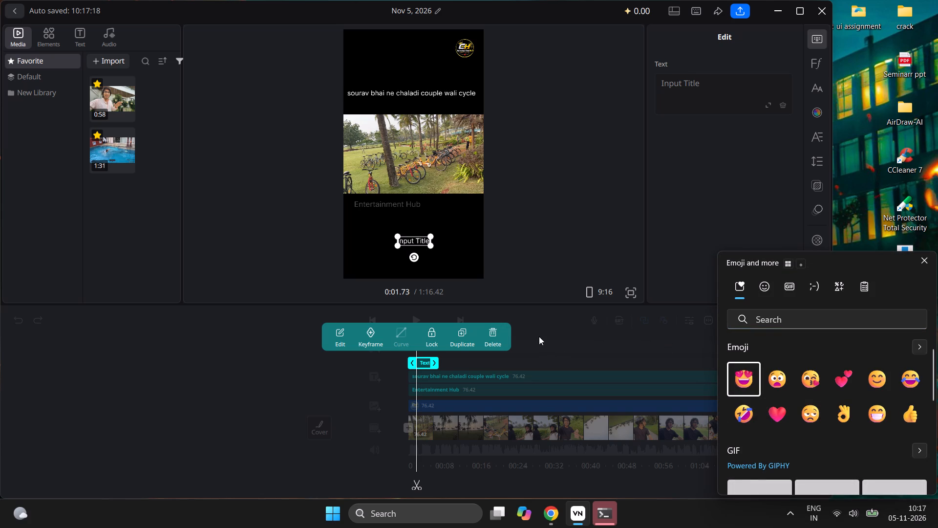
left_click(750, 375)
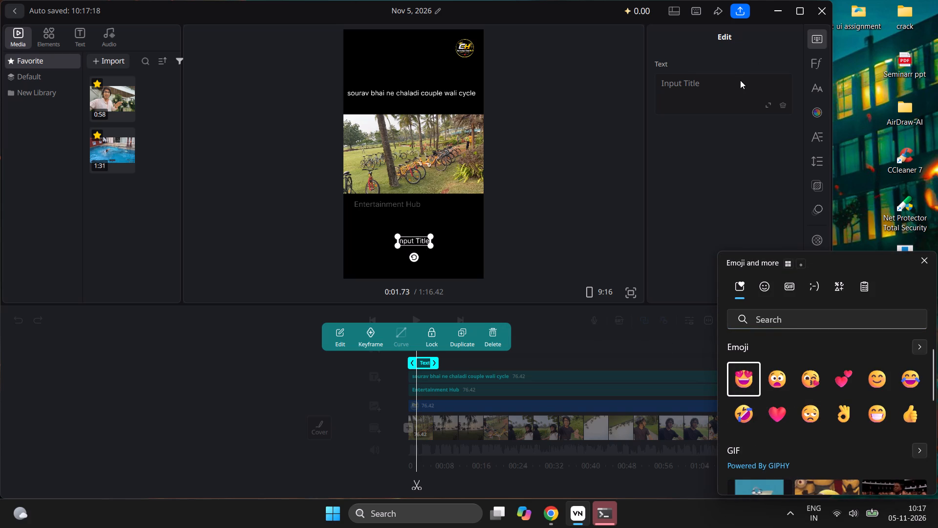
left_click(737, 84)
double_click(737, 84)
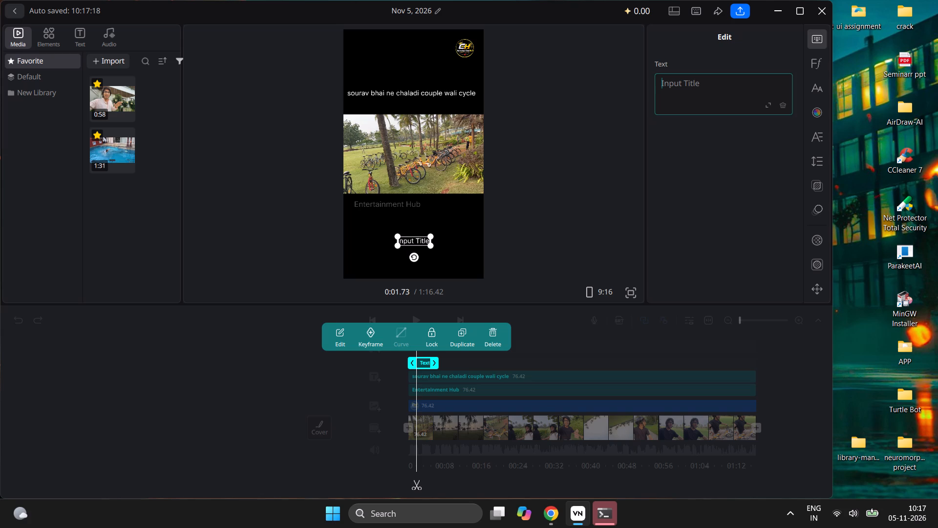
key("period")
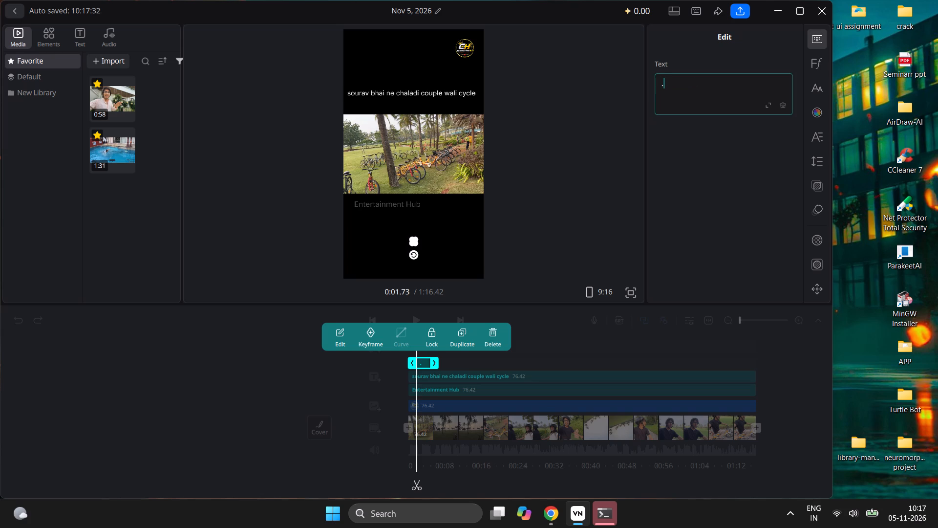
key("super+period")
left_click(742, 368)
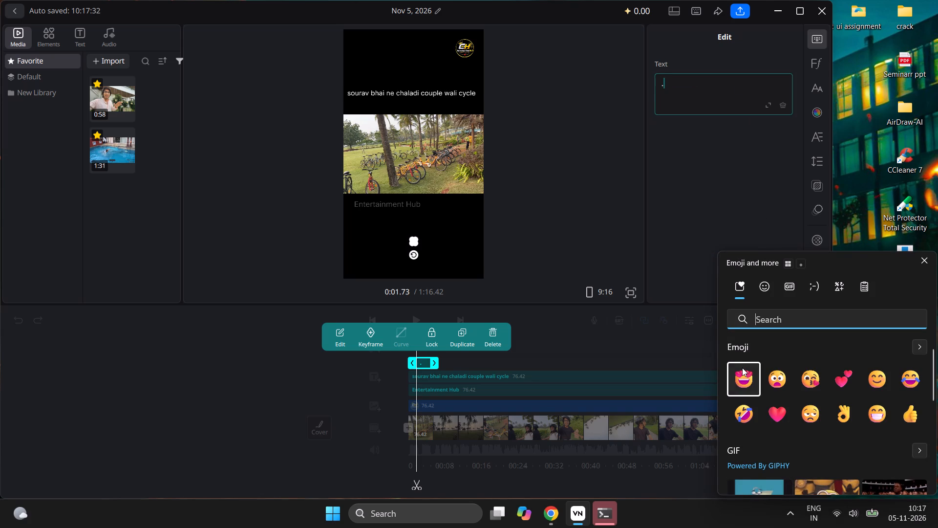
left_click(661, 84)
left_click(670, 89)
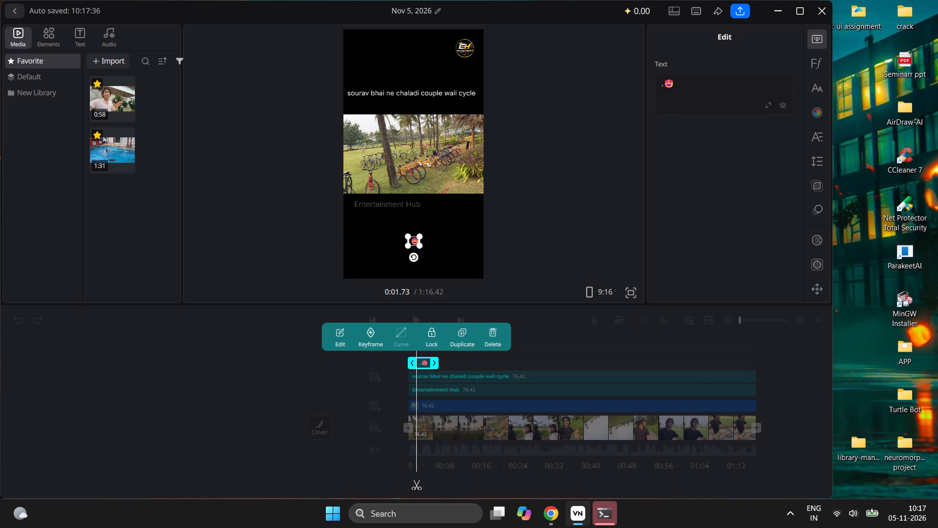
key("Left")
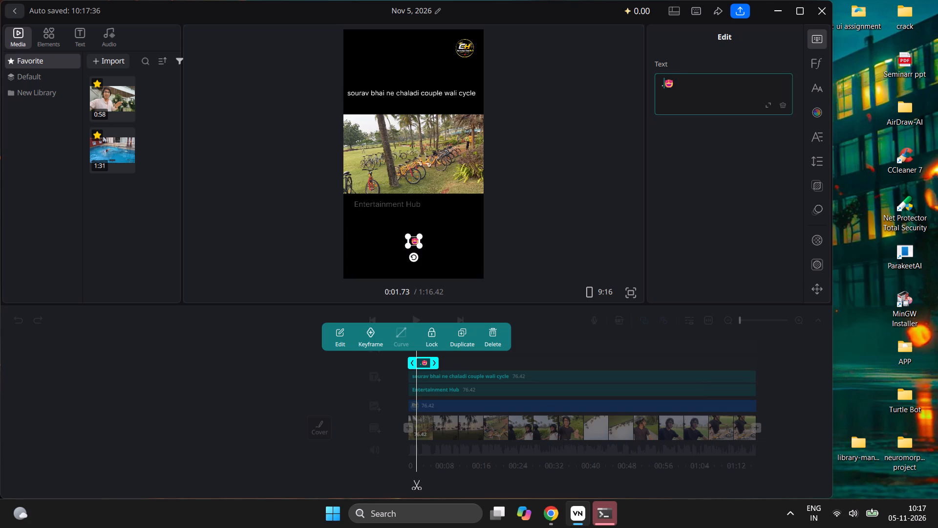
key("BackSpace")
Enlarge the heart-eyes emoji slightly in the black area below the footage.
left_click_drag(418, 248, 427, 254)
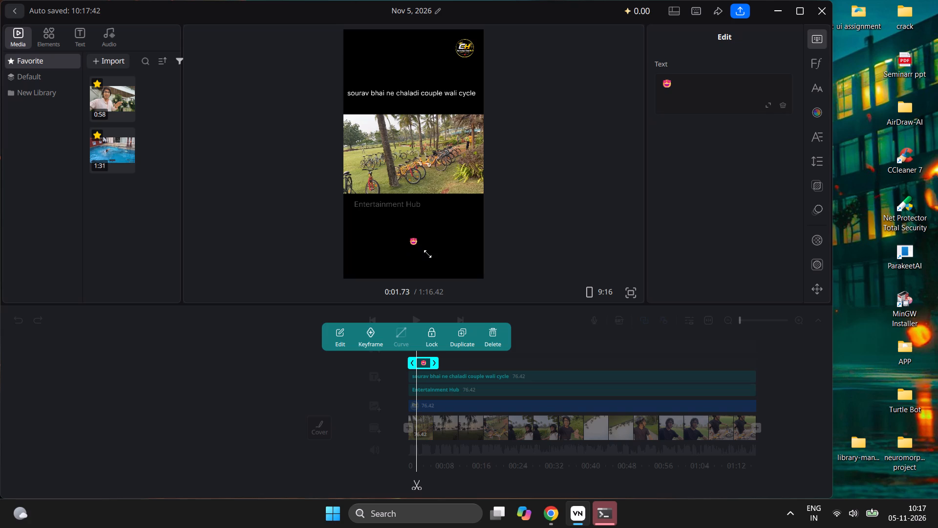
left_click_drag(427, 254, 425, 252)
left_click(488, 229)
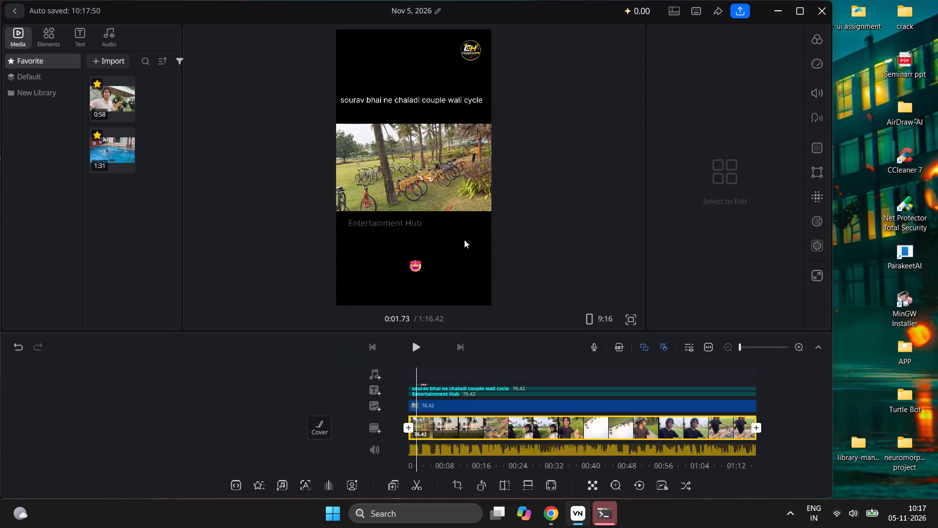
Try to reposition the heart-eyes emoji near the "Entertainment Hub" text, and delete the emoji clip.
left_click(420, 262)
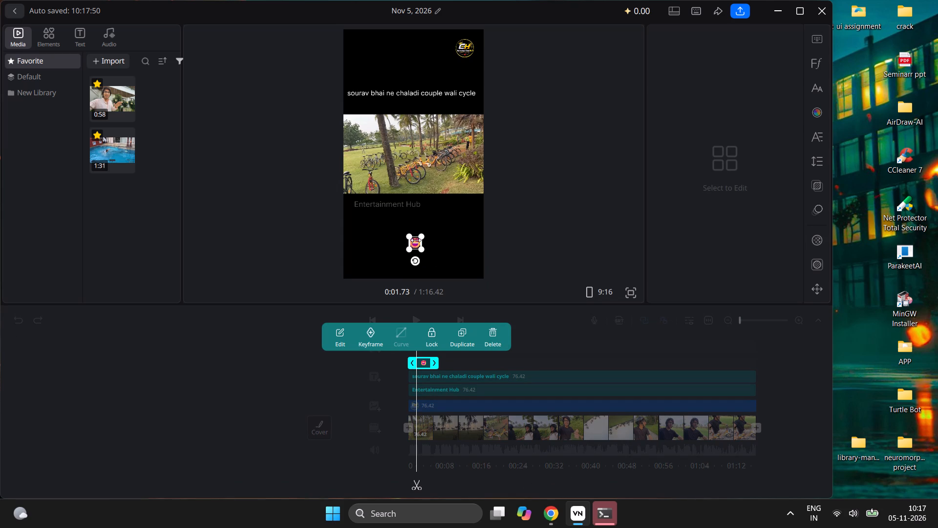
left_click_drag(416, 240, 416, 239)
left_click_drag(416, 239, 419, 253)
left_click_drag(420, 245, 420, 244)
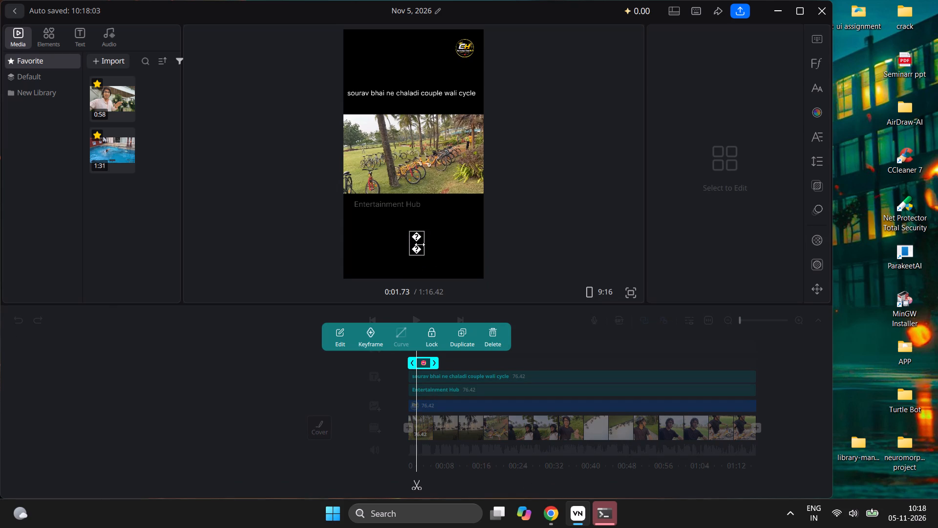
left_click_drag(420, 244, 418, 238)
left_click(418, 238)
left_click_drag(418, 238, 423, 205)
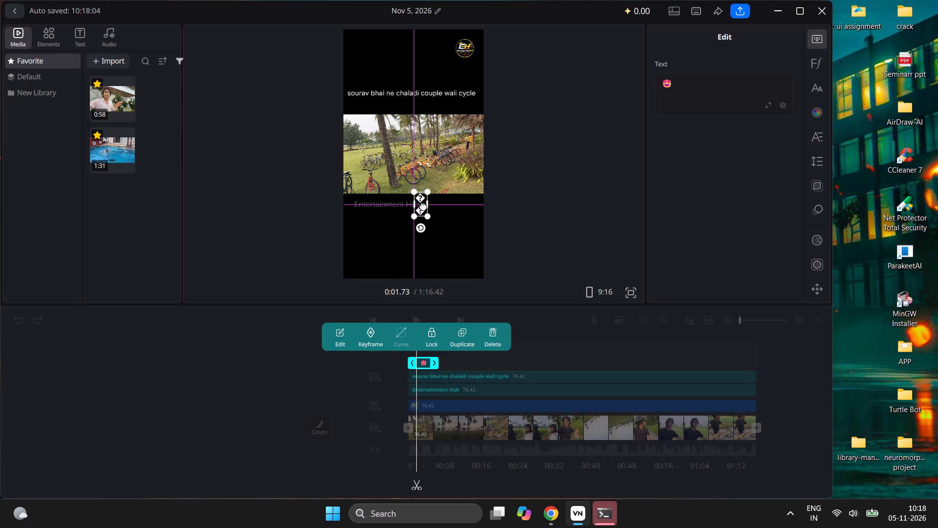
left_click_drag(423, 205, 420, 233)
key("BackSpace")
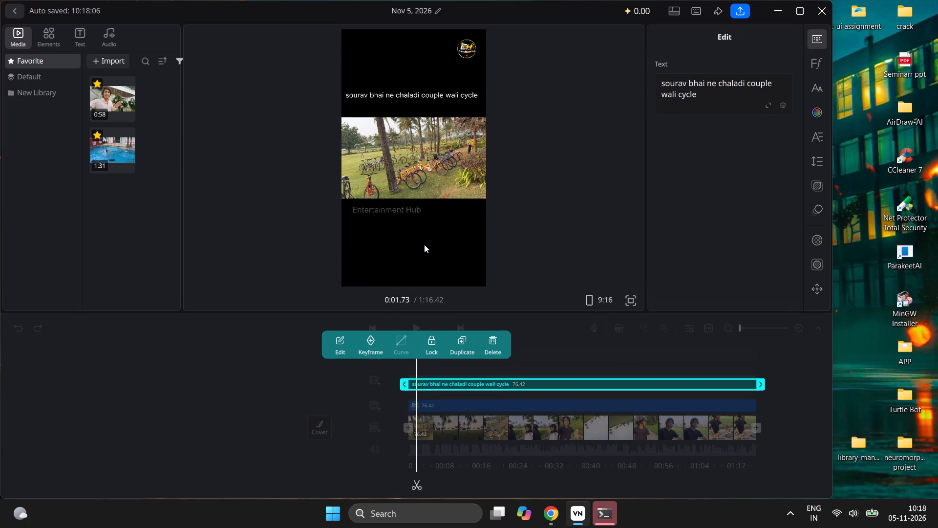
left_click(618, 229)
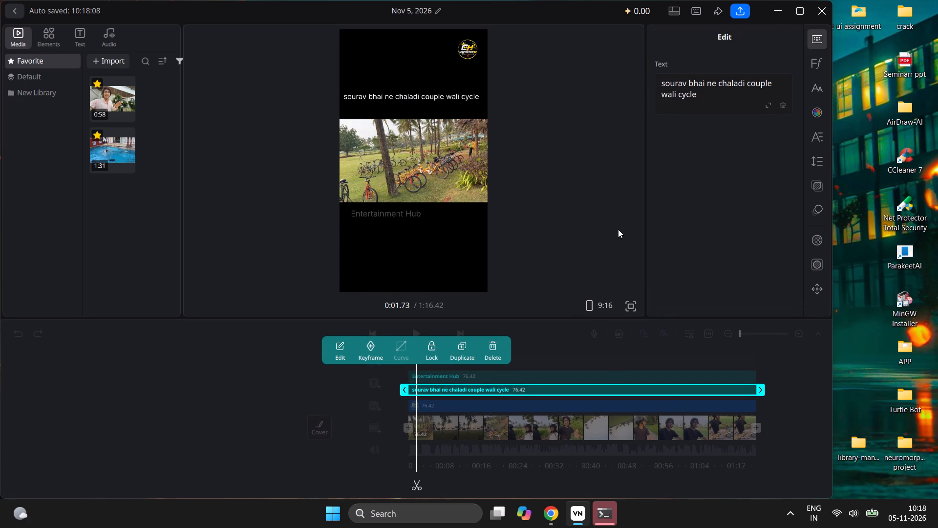
Add a fresh text clip at the start of the video containing only the heart-eyes emoji.
left_click(372, 392)
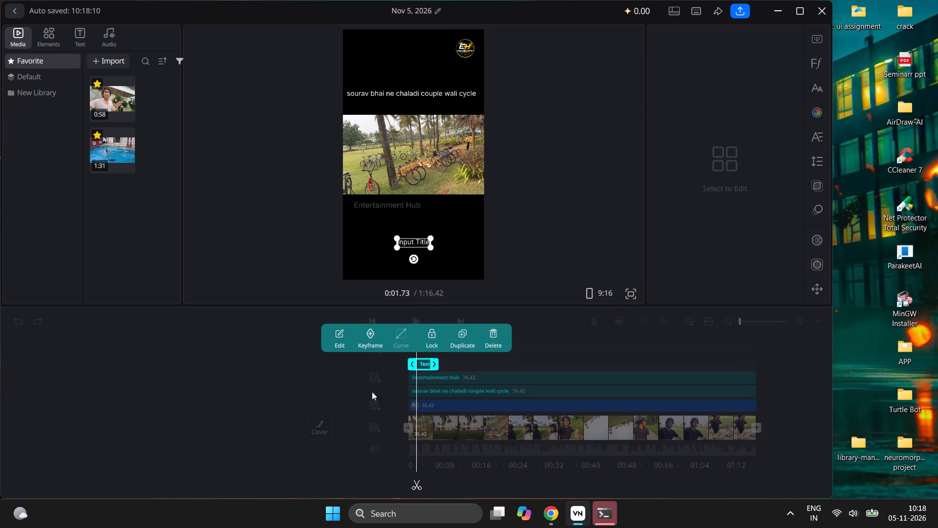
left_click(413, 243)
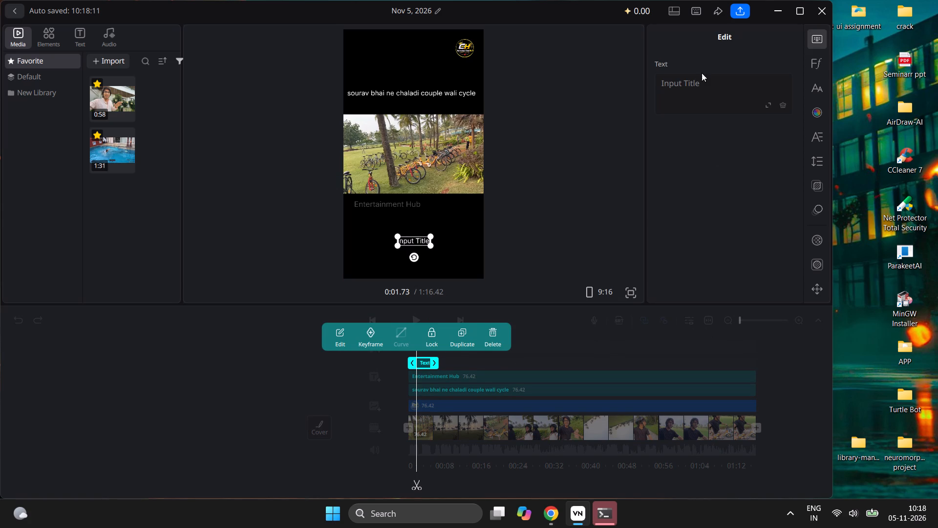
left_click(699, 80)
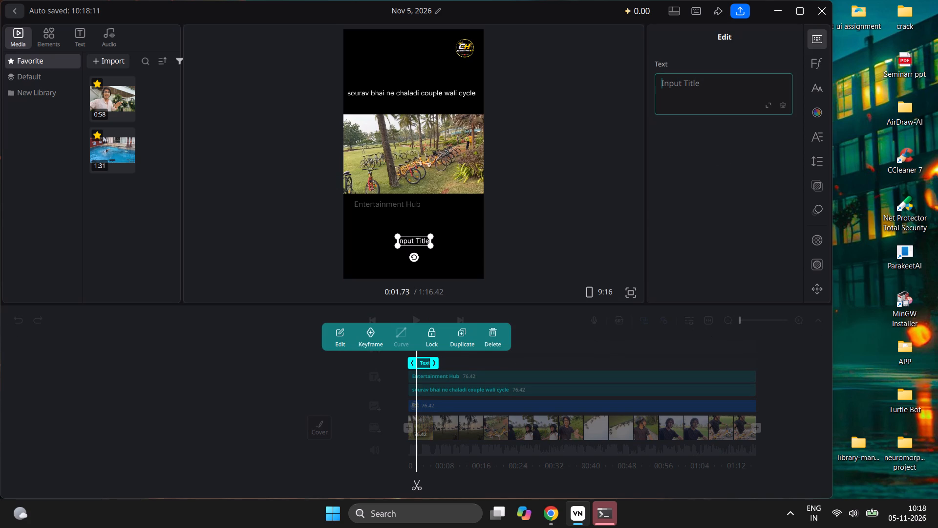
key("super+period")
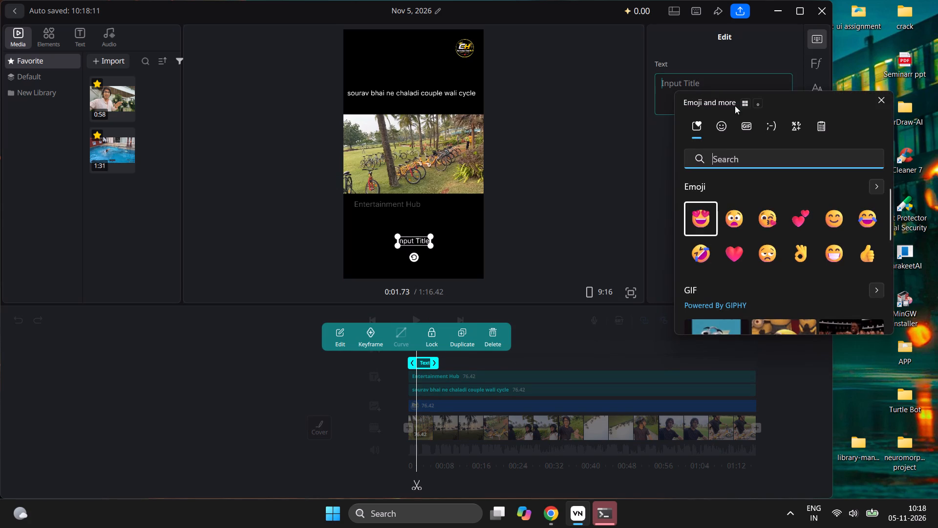
left_click(700, 212)
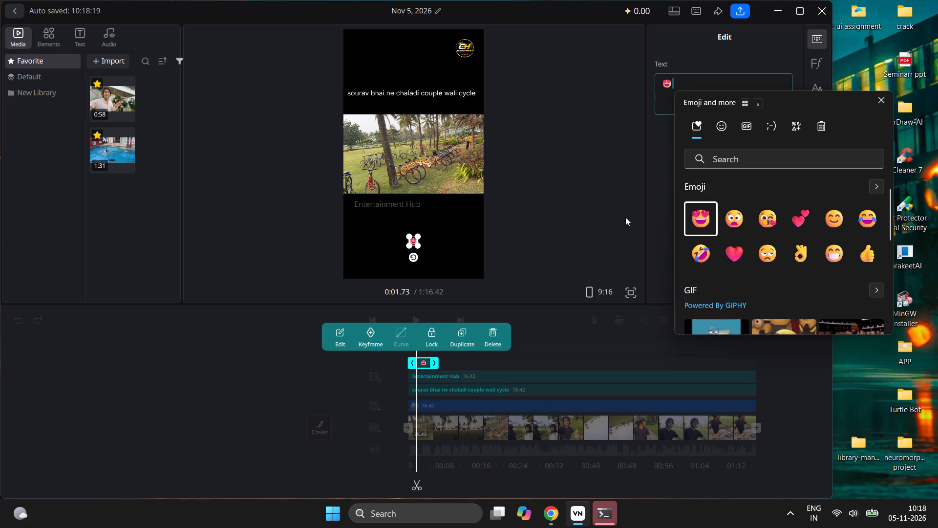
left_click(626, 158)
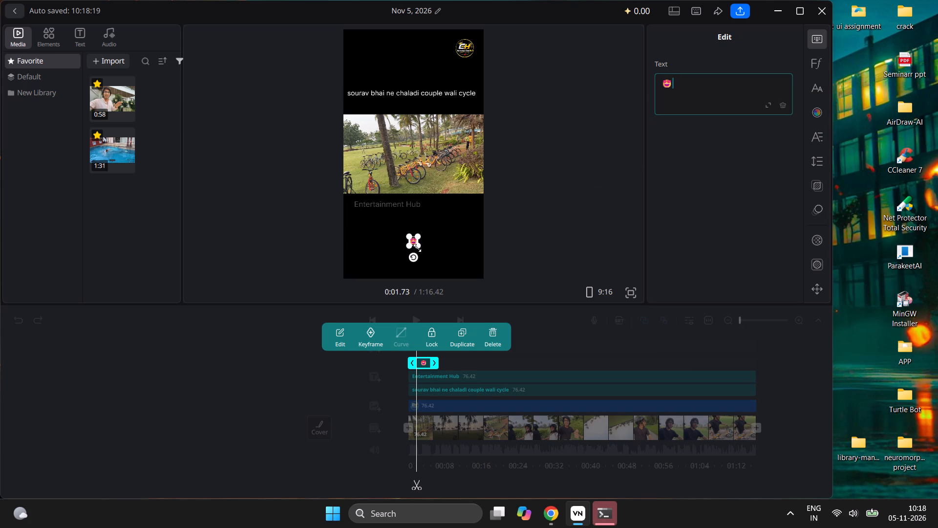
Enlarge the heart-eyes emoji and place it just beneath the "sourav bhai ne chaladi couple wali cycle" caption, above the footage.
left_click_drag(416, 248, 425, 258)
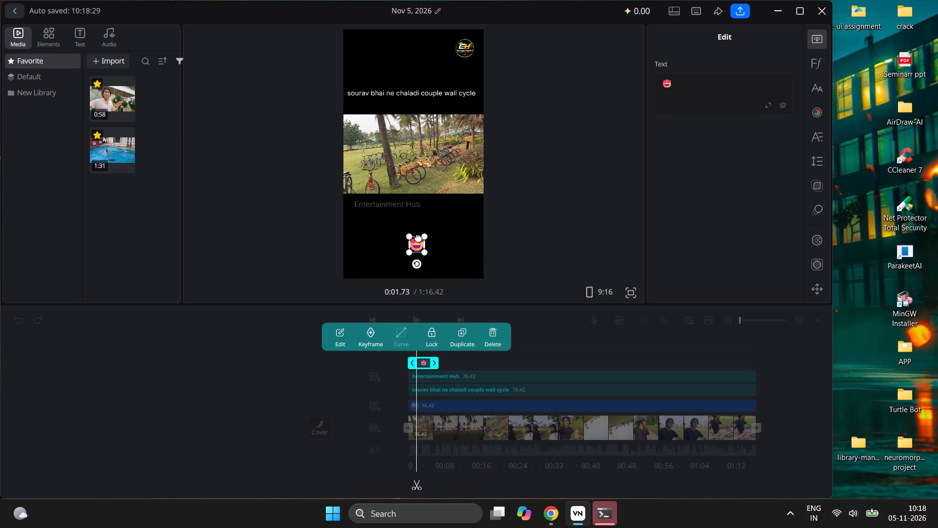
left_click_drag(418, 237, 410, 105)
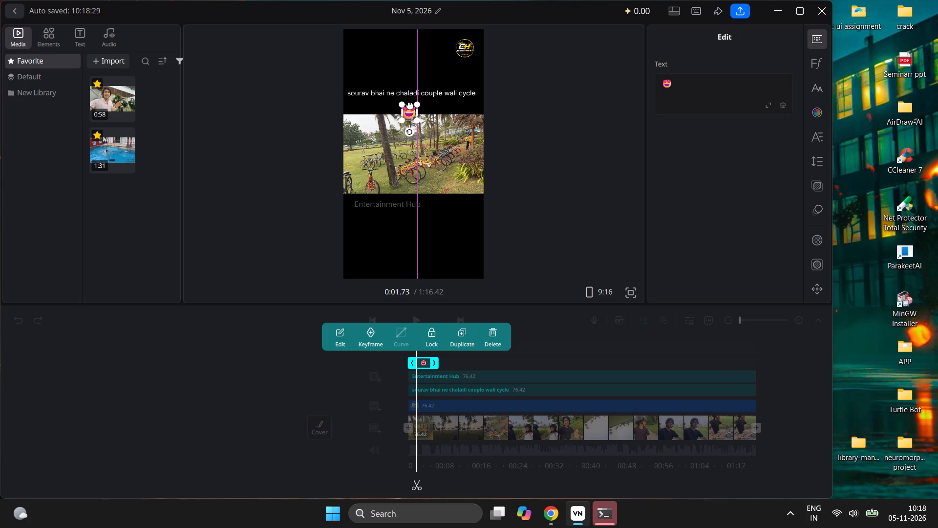
left_click_drag(410, 105, 411, 98)
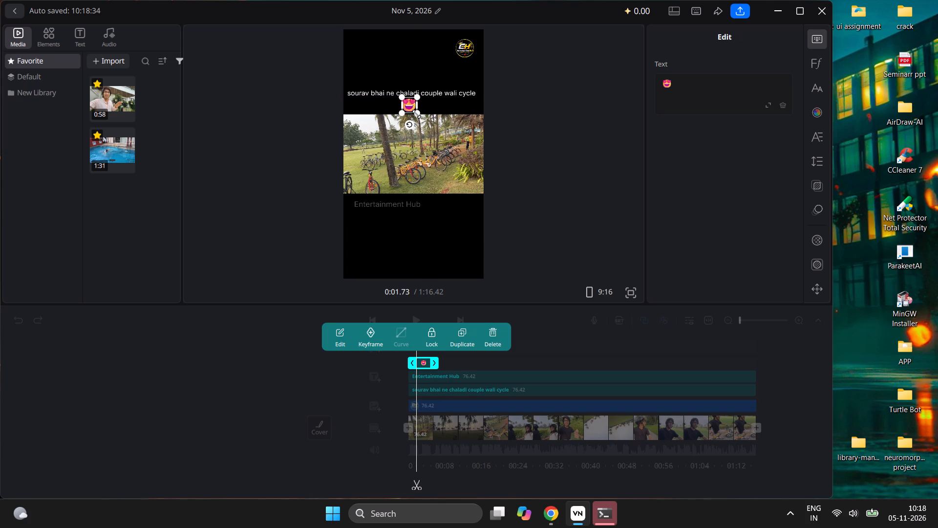
left_click(416, 114)
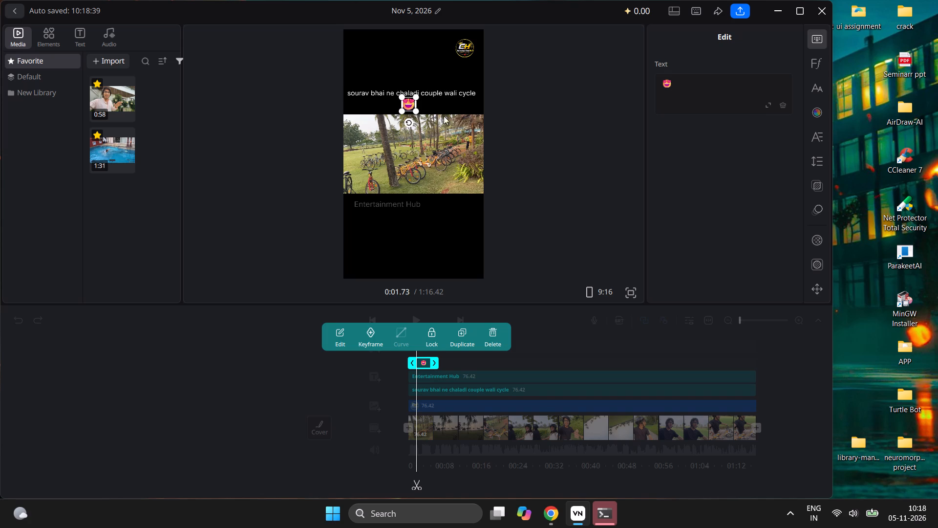
Set the heart-eyes emoji's opacity to 78%.
left_click(826, 206)
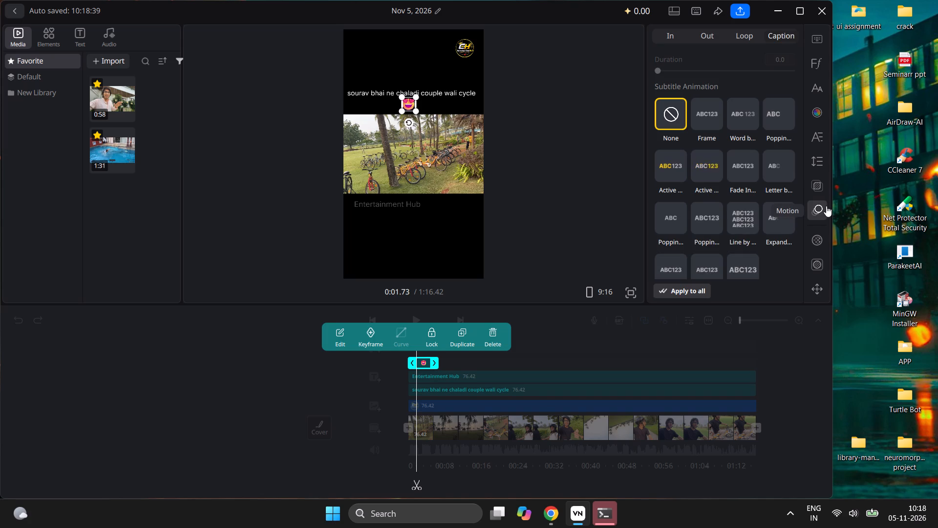
left_click(818, 238)
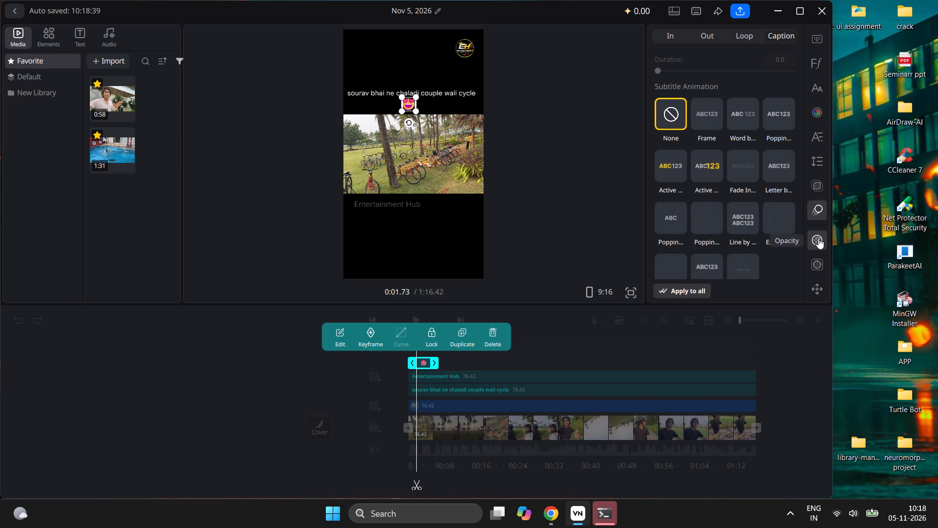
left_click(764, 77)
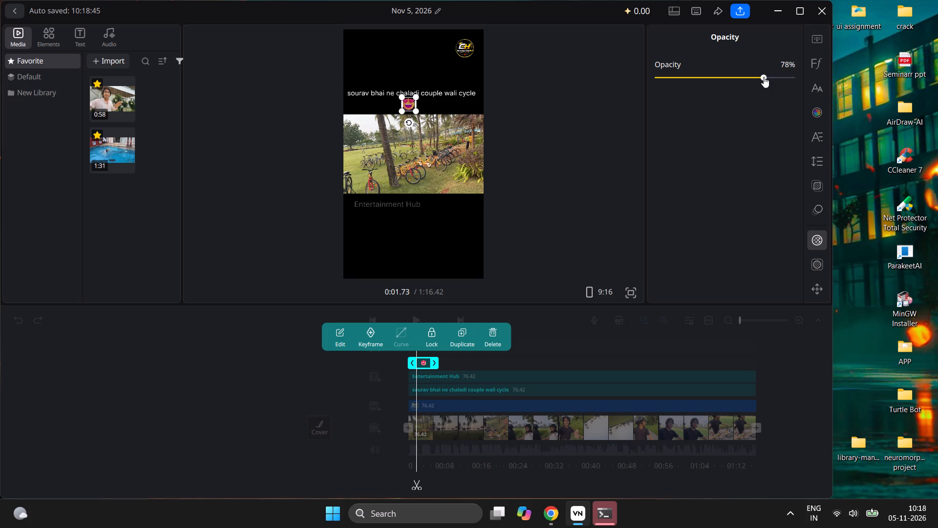
Raise the heart-eyes emoji's opacity to 86% and deselect the emoji.
left_click(771, 77)
left_click(767, 77)
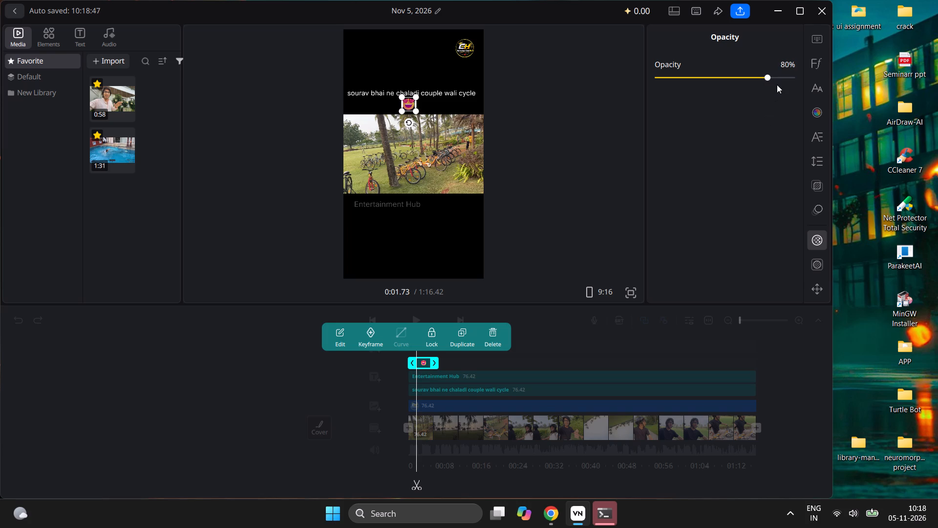
left_click(776, 76)
left_click(769, 74)
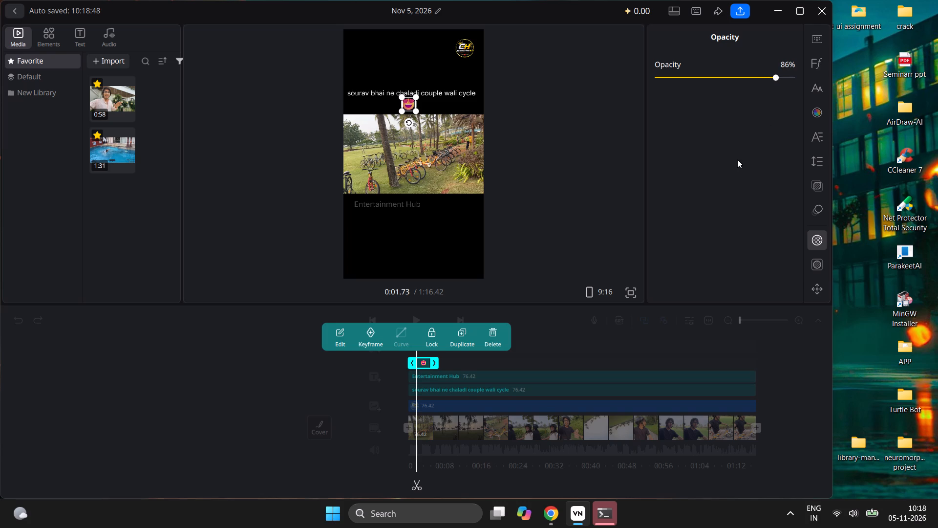
left_click(737, 159)
left_click(468, 236)
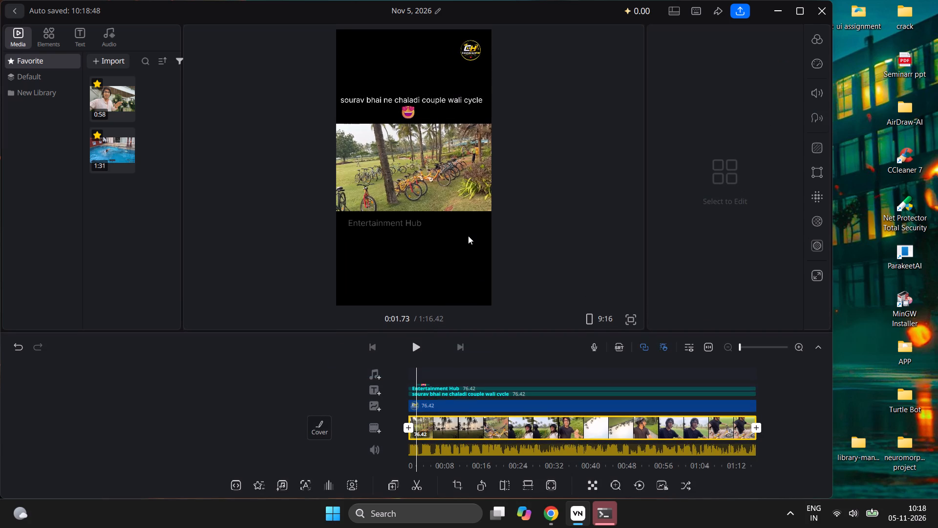
Play the video from near its start to preview the caption, emoji, logo and text over the footage.
left_click(424, 351)
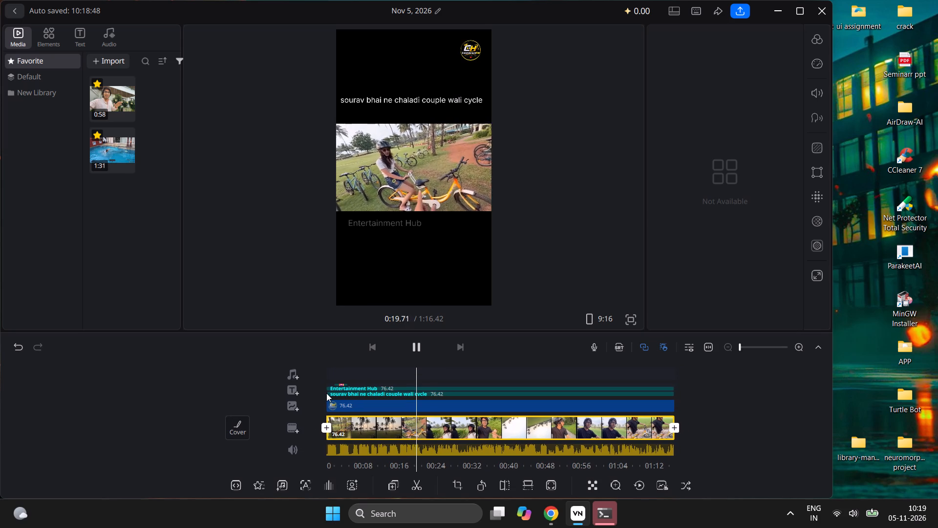
Stretch the heart-eyes emoji clip from the start to the end of the video, for a duration of 76.42 seconds.
left_click(338, 382)
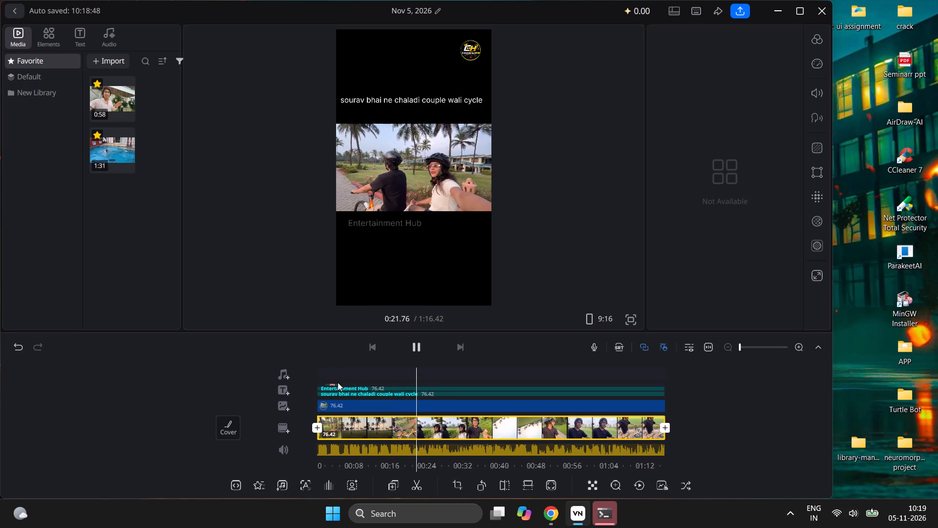
scroll(364, 394, "right", 13)
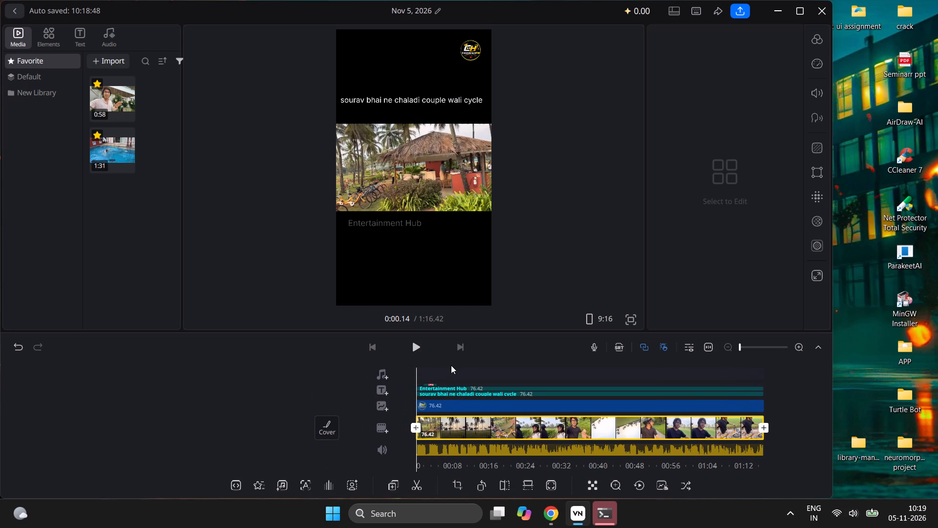
left_click(431, 382)
left_click(430, 384)
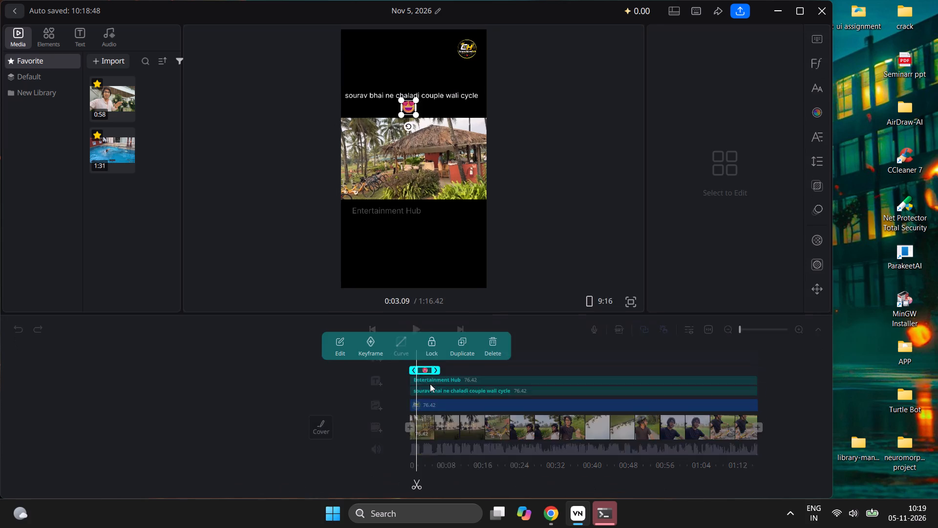
left_click_drag(405, 366, 394, 367)
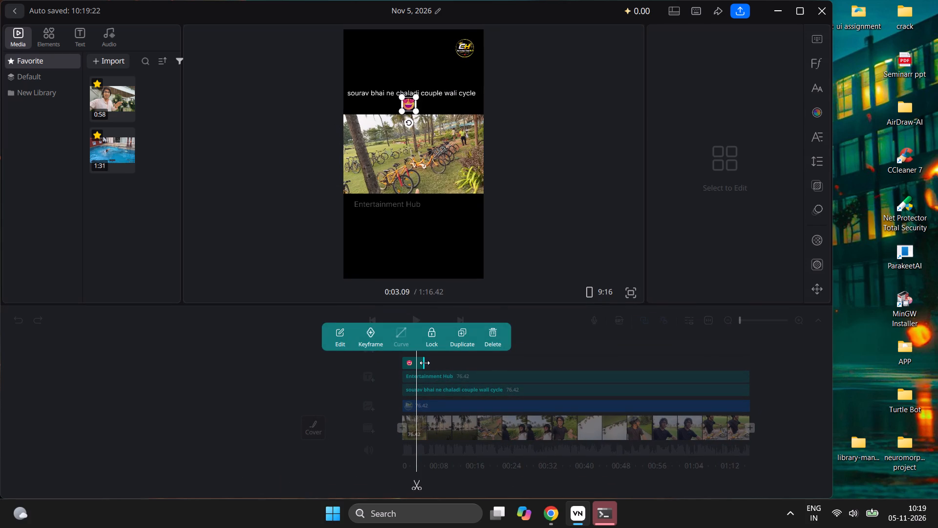
left_click_drag(426, 363, 759, 359)
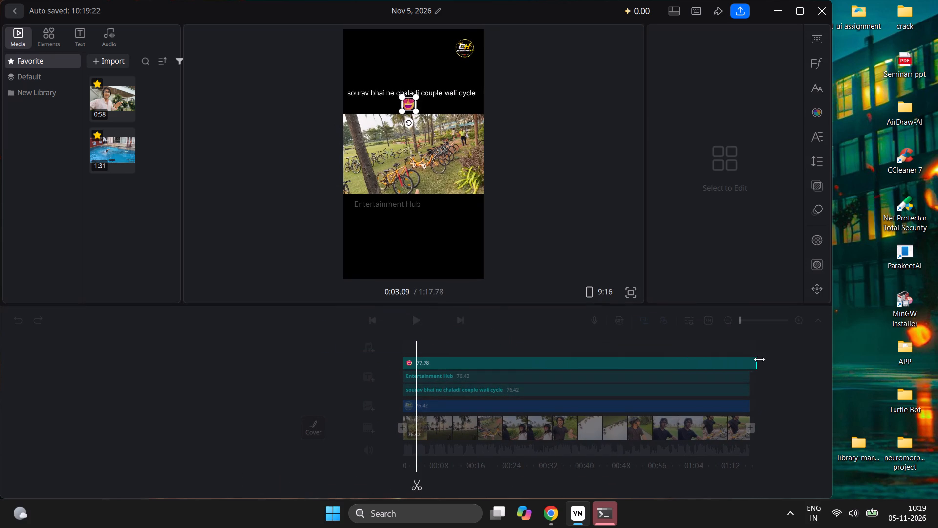
left_click_drag(759, 359, 754, 361)
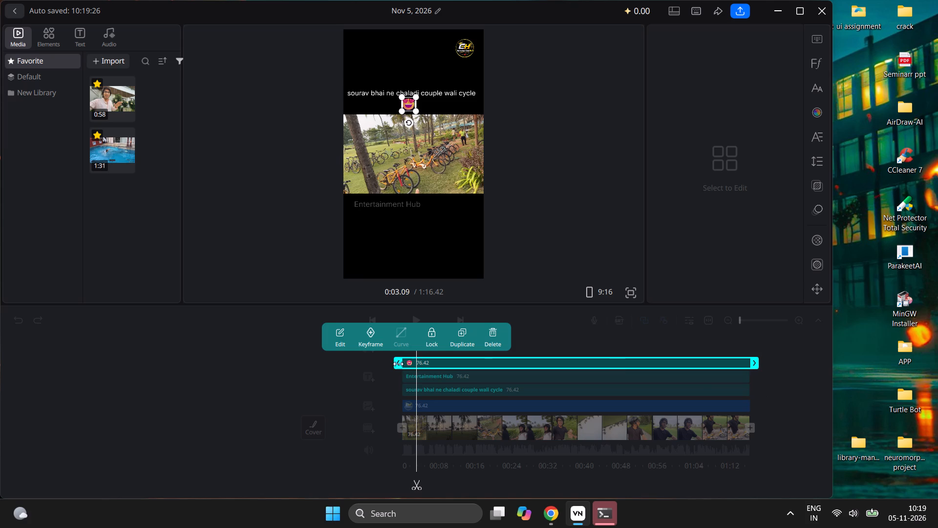
left_click_drag(397, 363, 388, 363)
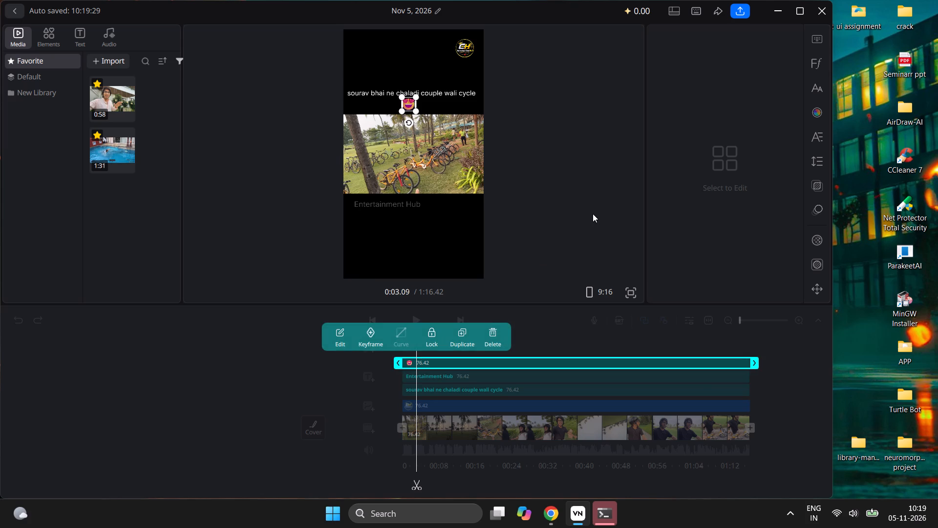
left_click(593, 214)
Scrub back and forth through the whole timeline to check the emoji, caption, logo and text over the footage.
scroll(593, 434, "right", 3)
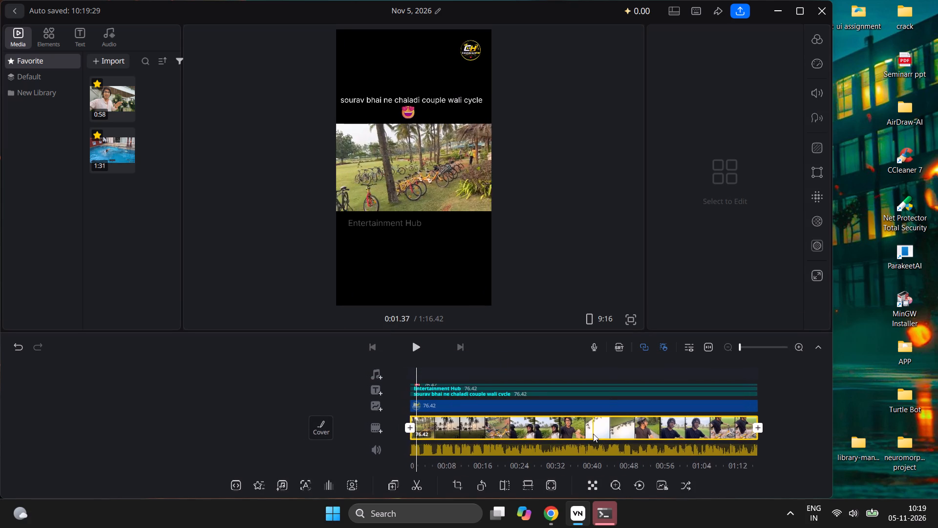
scroll(593, 434, "left", 11)
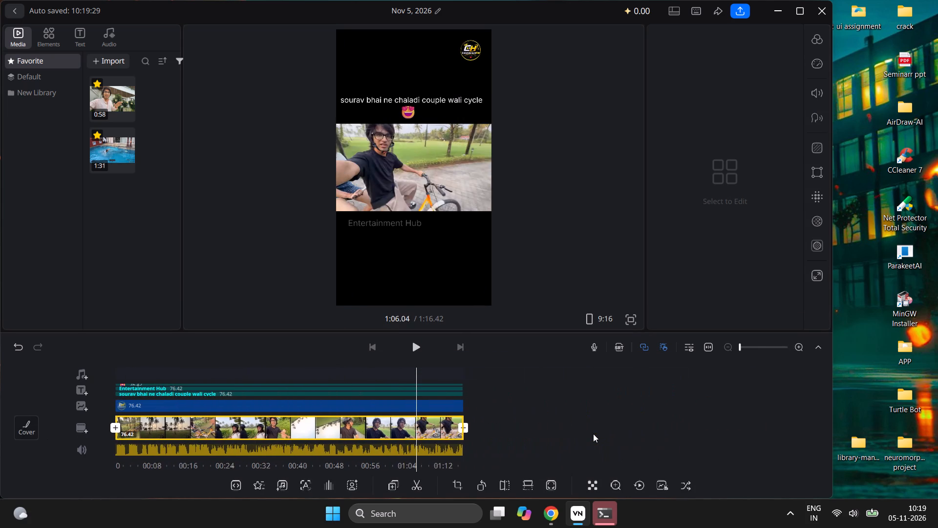
scroll(593, 434, "left", 1)
scroll(593, 434, "right", 4)
scroll(593, 434, "left", 4)
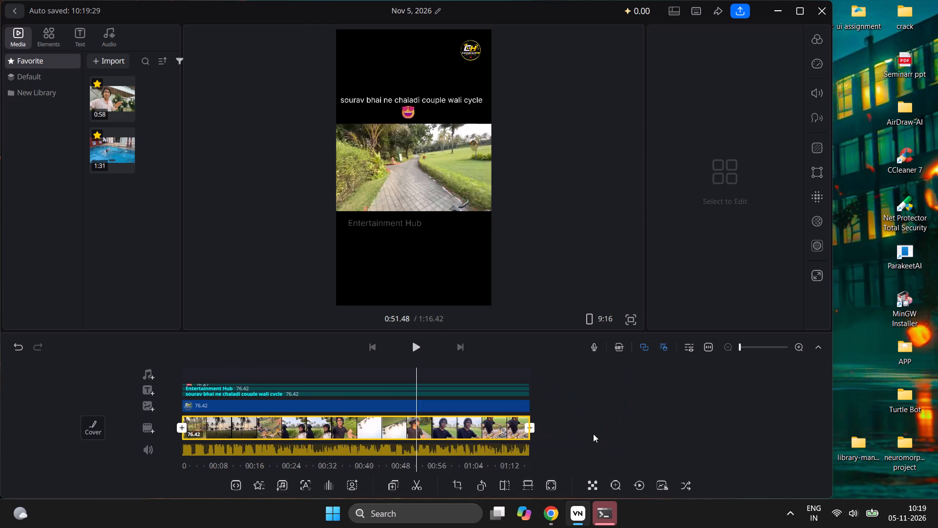
scroll(593, 434, "left", 2)
scroll(593, 434, "right", 4)
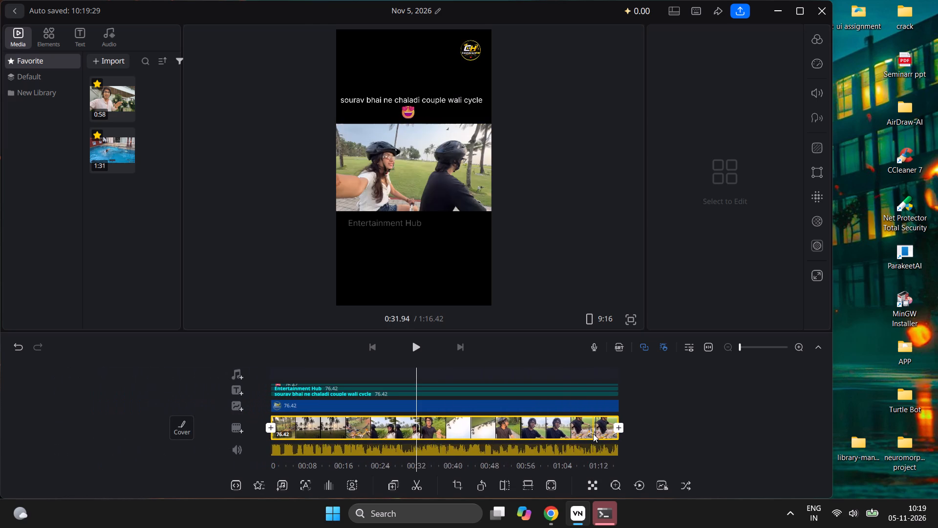
scroll(593, 434, "right", 1)
scroll(593, 434, "left", 3)
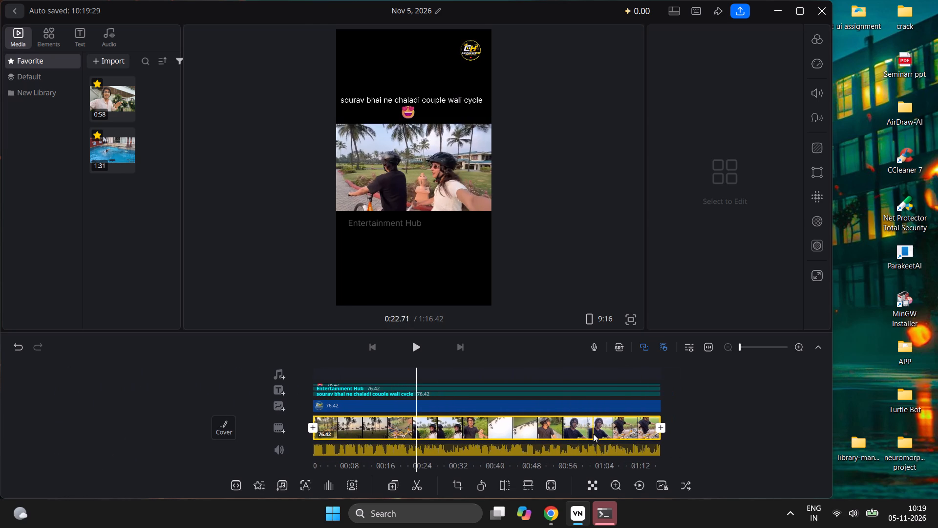
scroll(593, 434, "left", 1)
scroll(593, 434, "right", 4)
scroll(593, 434, "left", 1)
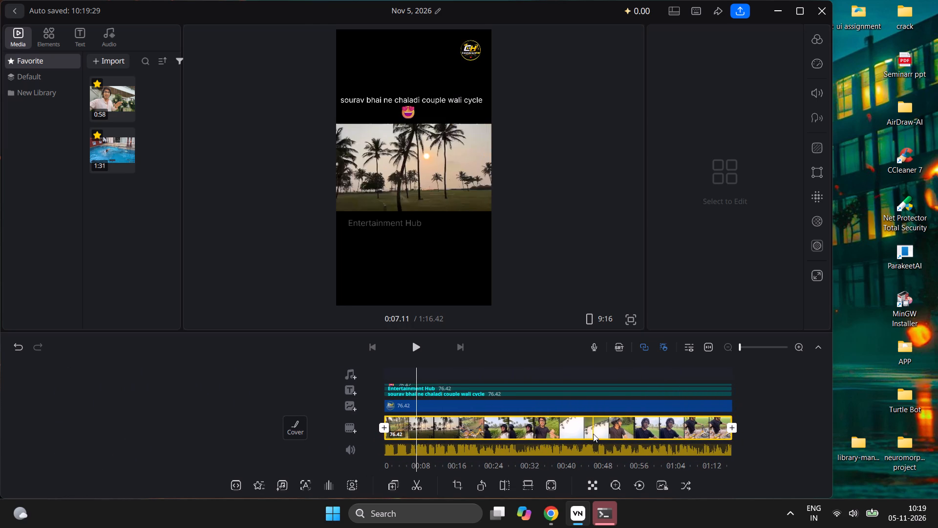
scroll(593, 434, "left", 4)
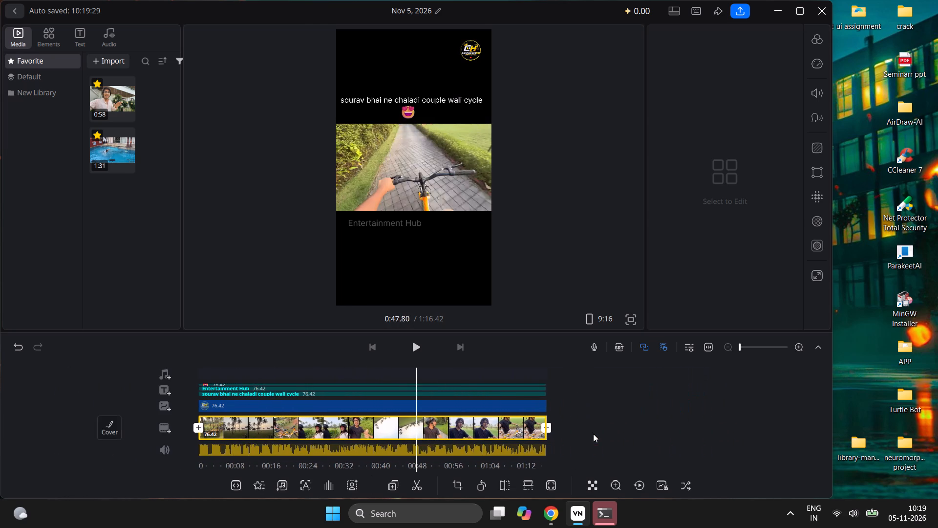
scroll(593, 434, "left", 4)
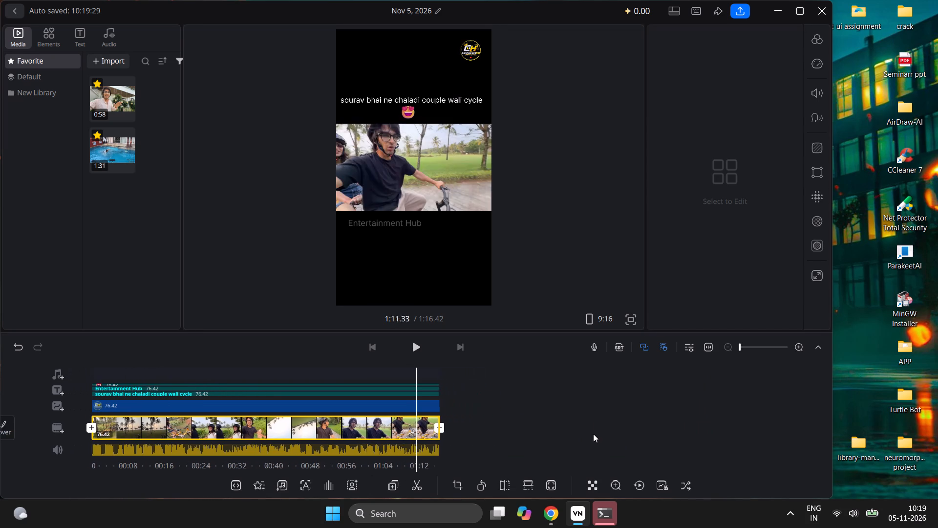
scroll(593, 434, "left", 2)
scroll(593, 434, "right", 5)
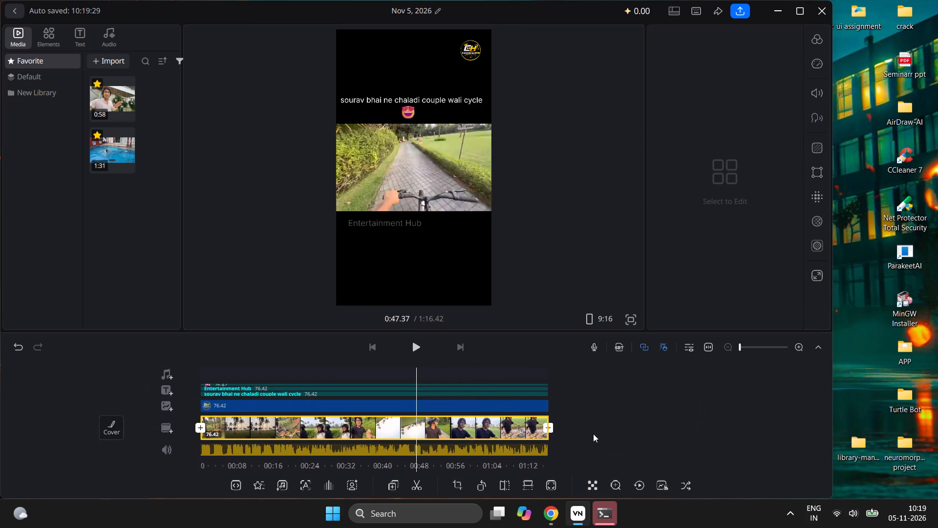
scroll(593, 434, "right", 4)
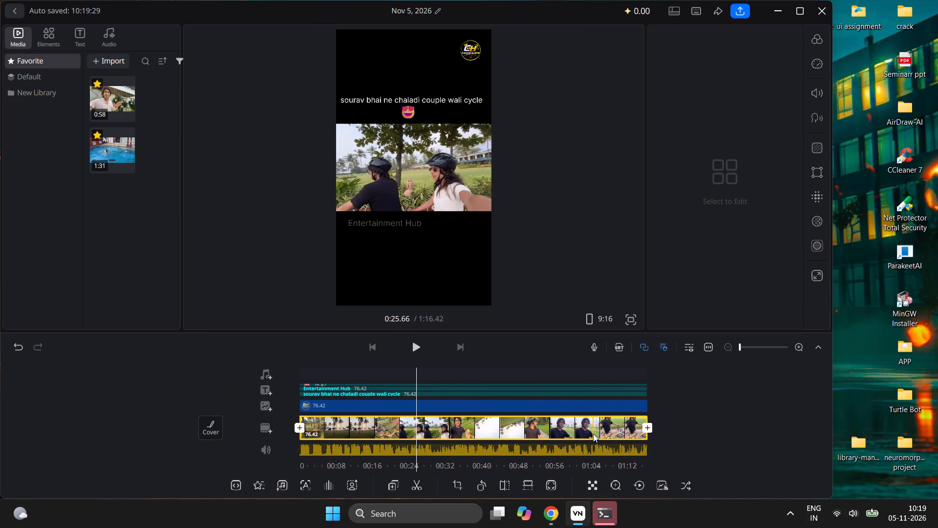
scroll(593, 434, "right", 1)
scroll(593, 434, "left", 1)
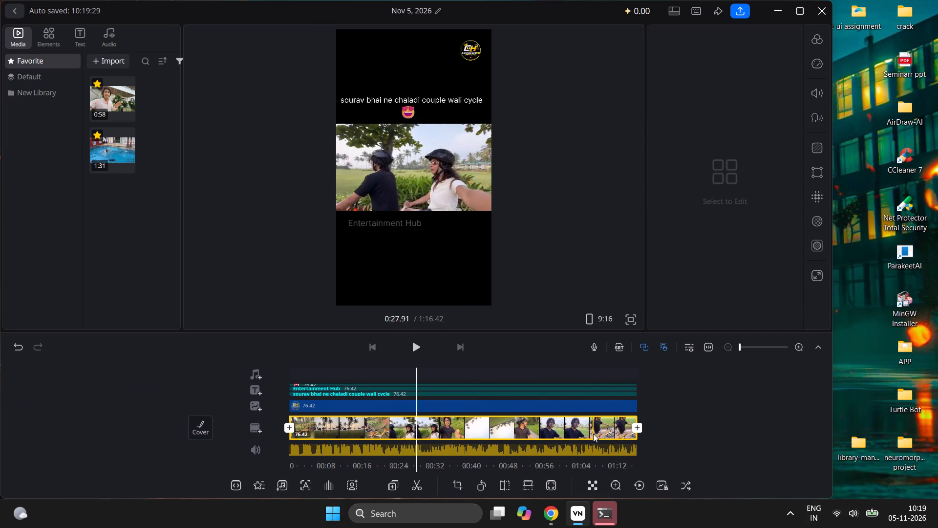
scroll(593, 434, "left", 4)
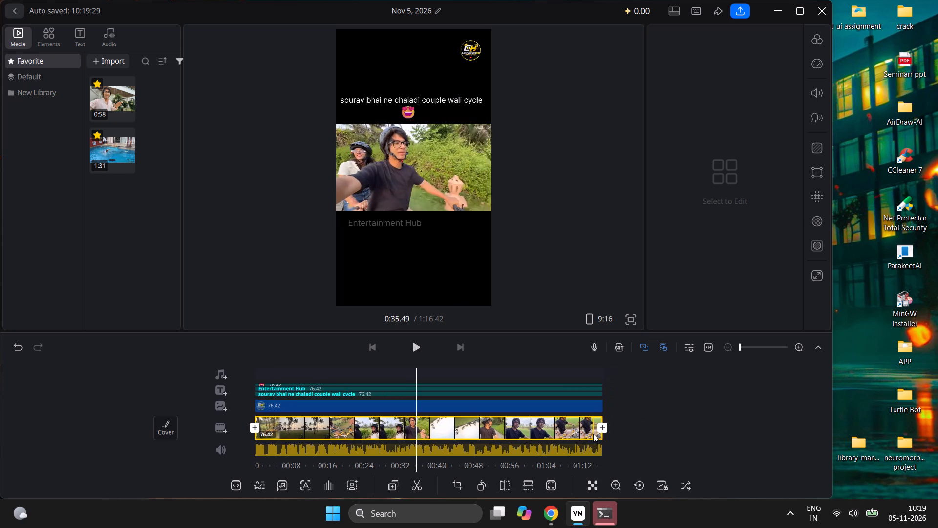
scroll(593, 434, "left", 2)
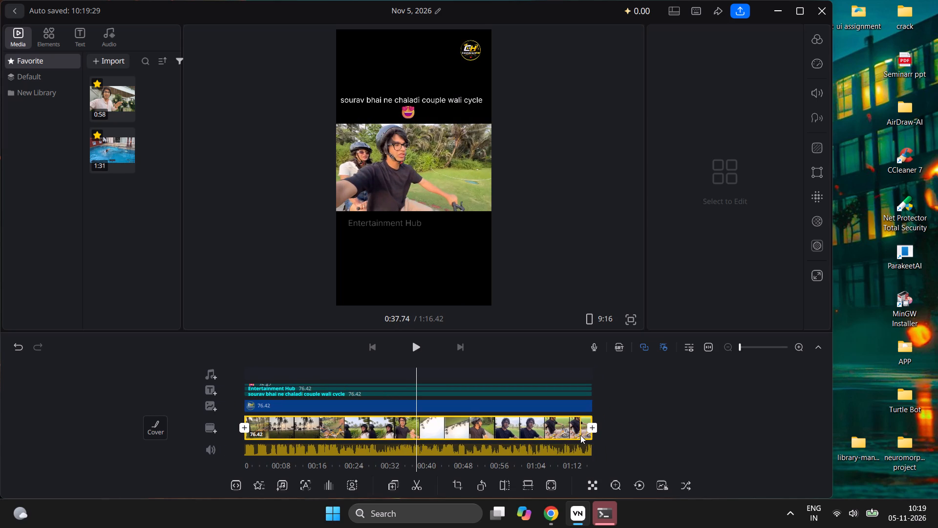
Switch to Chrome and search Google for "funny memes of excitement".
left_click(548, 506)
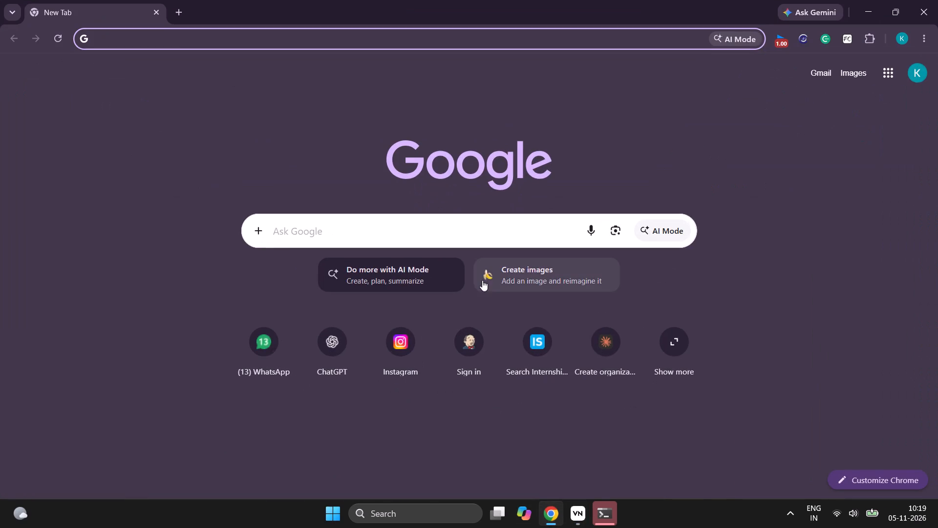
left_click(458, 232)
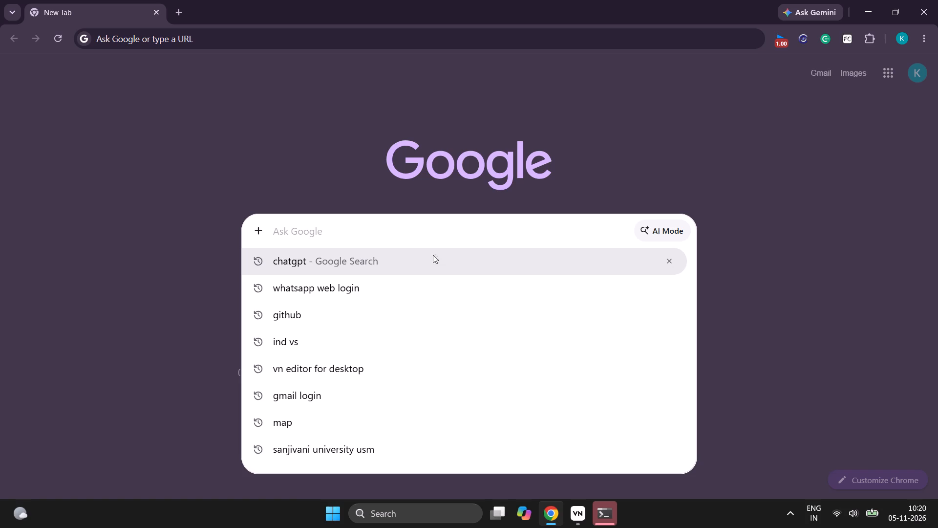
left_click(427, 245)
left_click_drag(427, 245, 432, 236)
type("funny meme of exic")
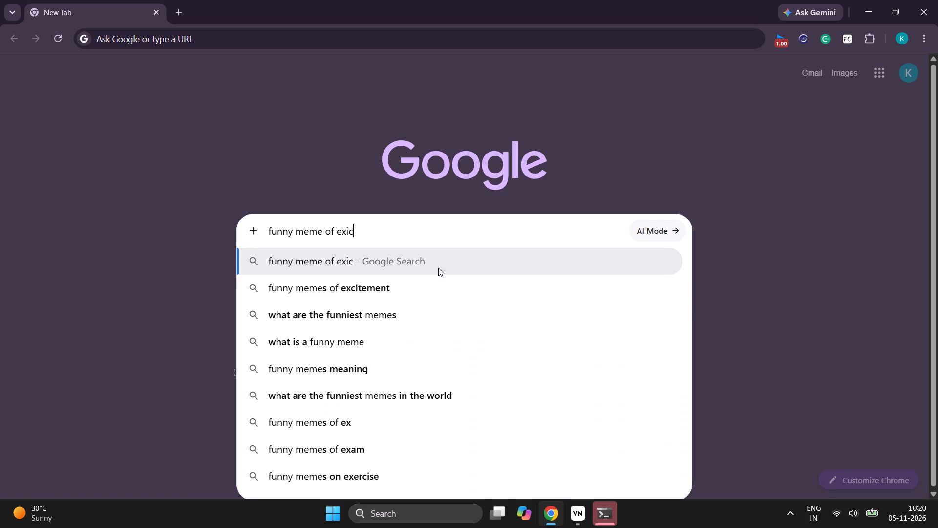
left_click(442, 280)
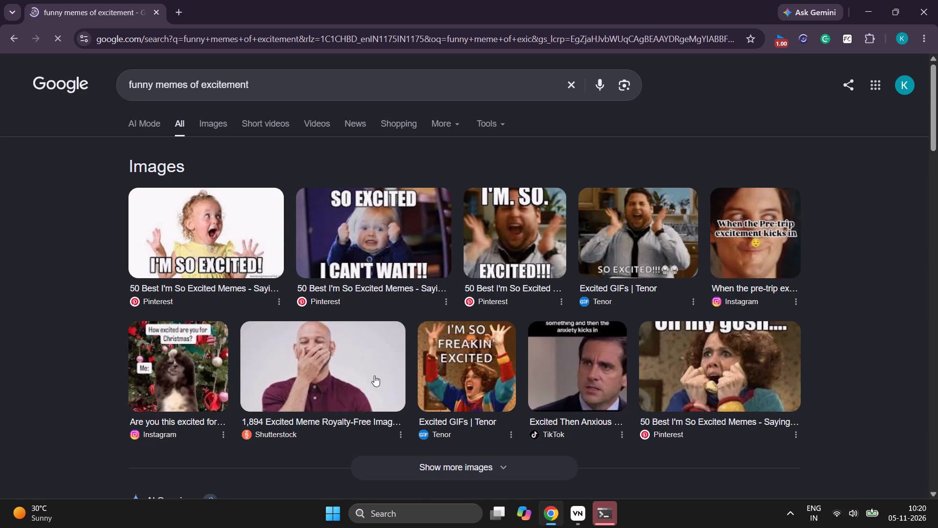
Open the Pinterest result "Excitement Meme Funny" from the search results.
scroll(374, 375, "down", 6)
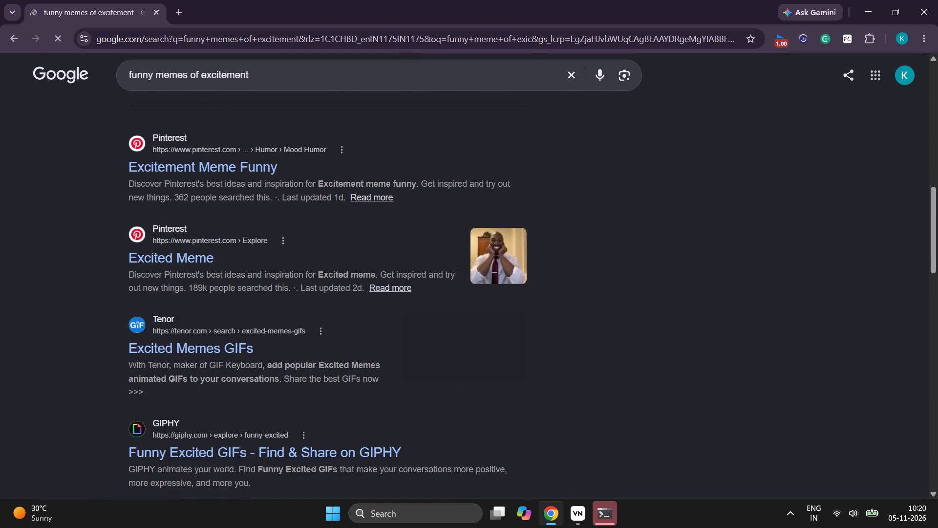
left_click(199, 163)
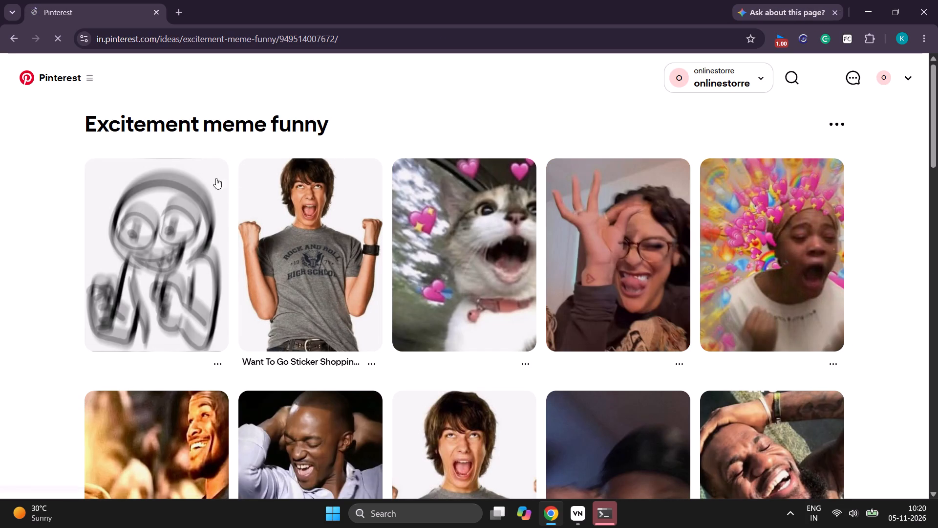
View the pin of the laughing man in a light blue shirt with hands behind his head, and return to the meme collection.
scroll(380, 391, "down", 3)
left_click(318, 354)
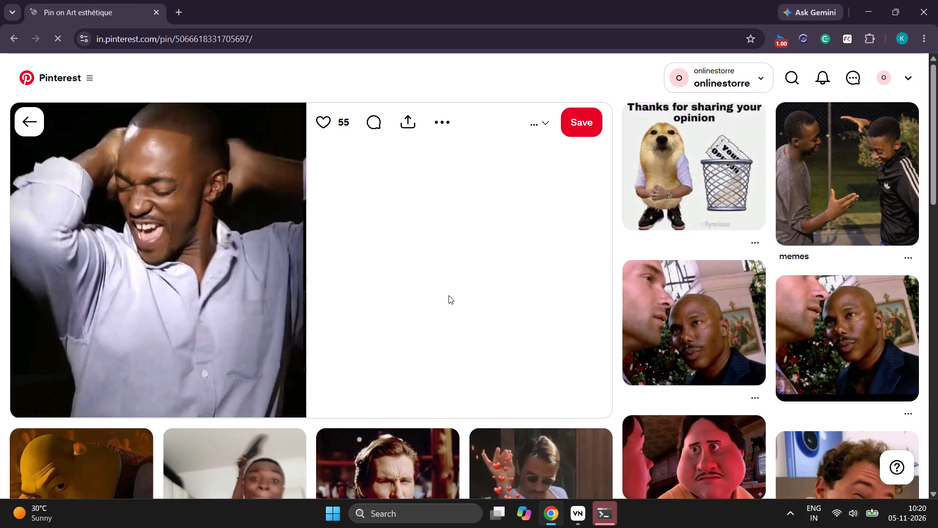
left_click(175, 304)
scroll(213, 348, "down", 2)
scroll(213, 348, "up", 2)
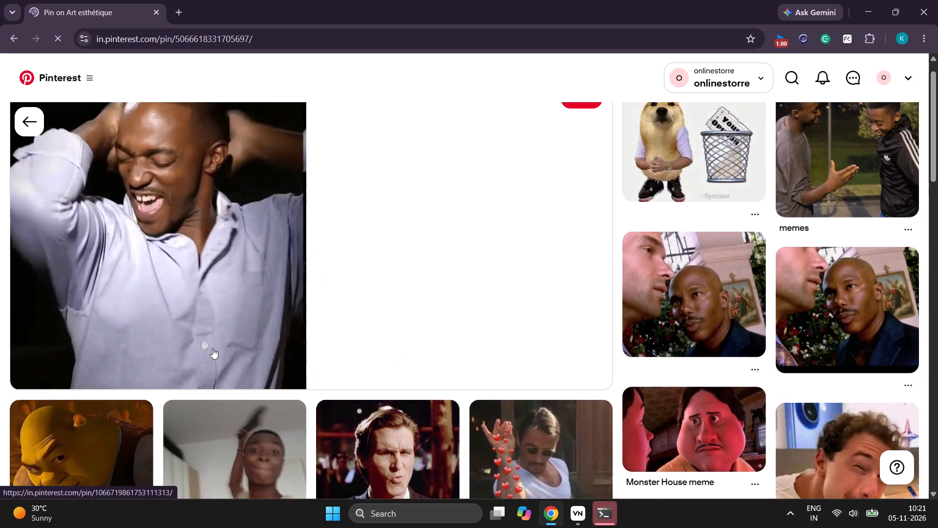
scroll(213, 348, "up", 1)
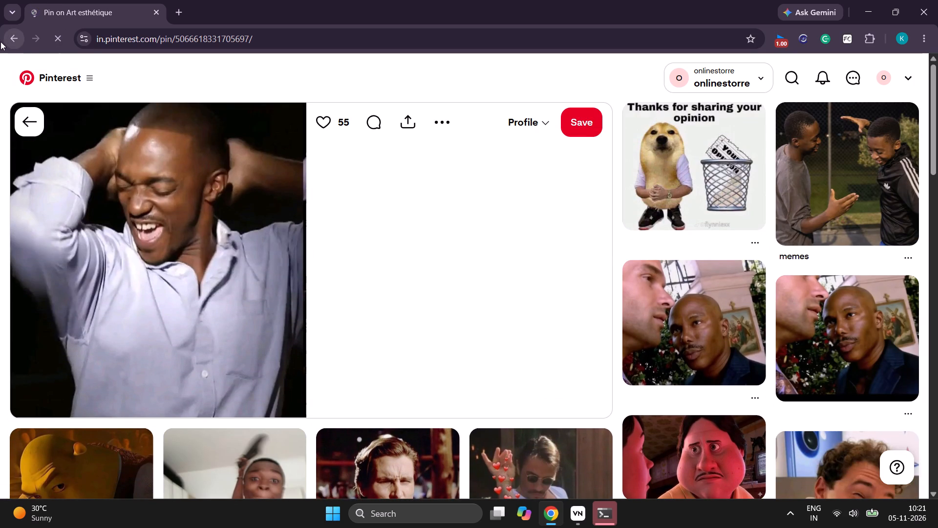
left_click(0, 42)
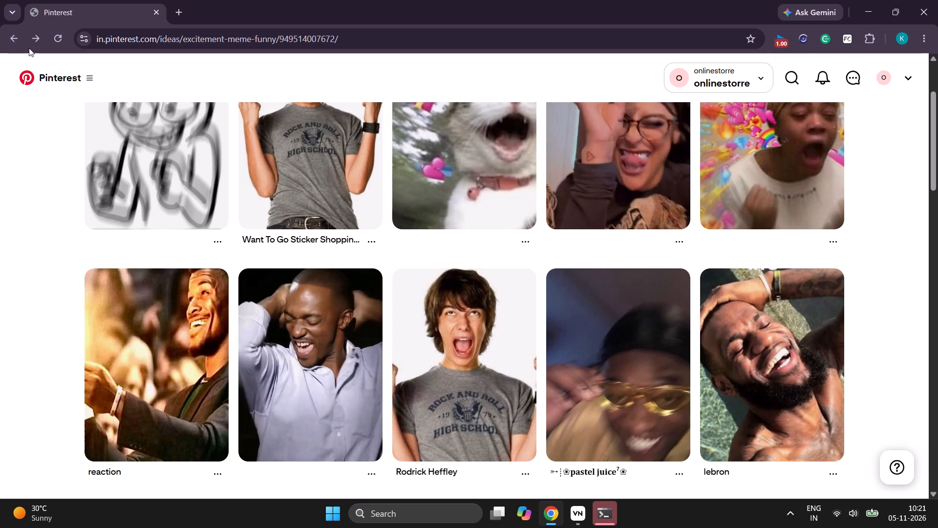
Return to the Google results and refine the search to "funny memes of excitement with sound".
left_click(29, 48)
left_click(9, 41)
left_click(9, 41)
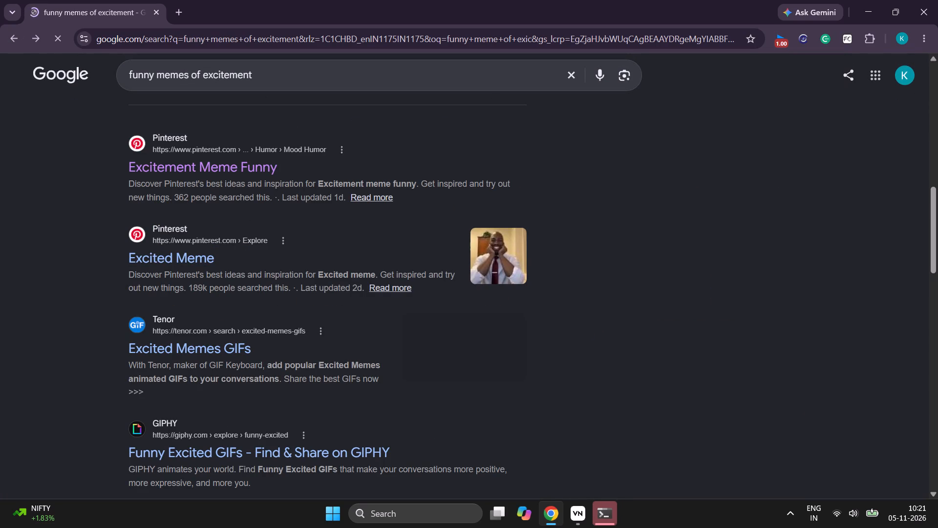
left_click(273, 83)
key("space")
type("with")
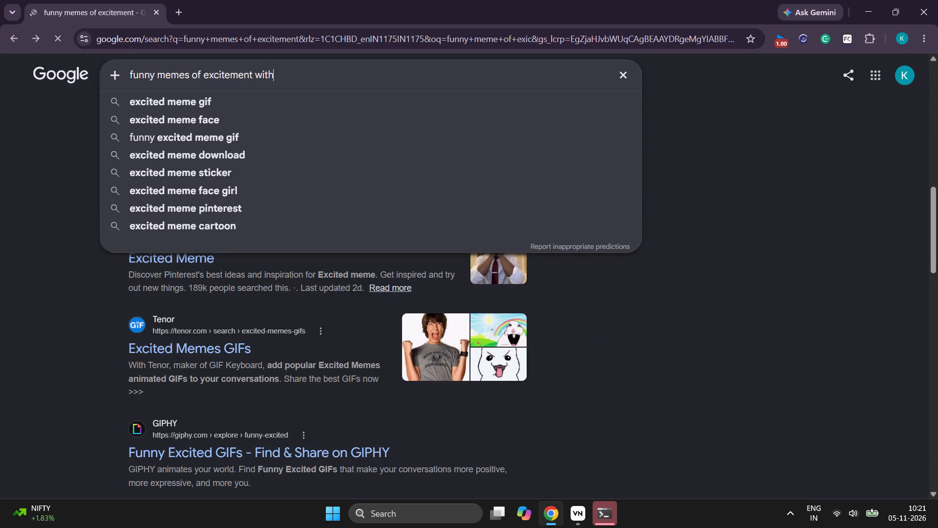
type("sound")
key("Return")
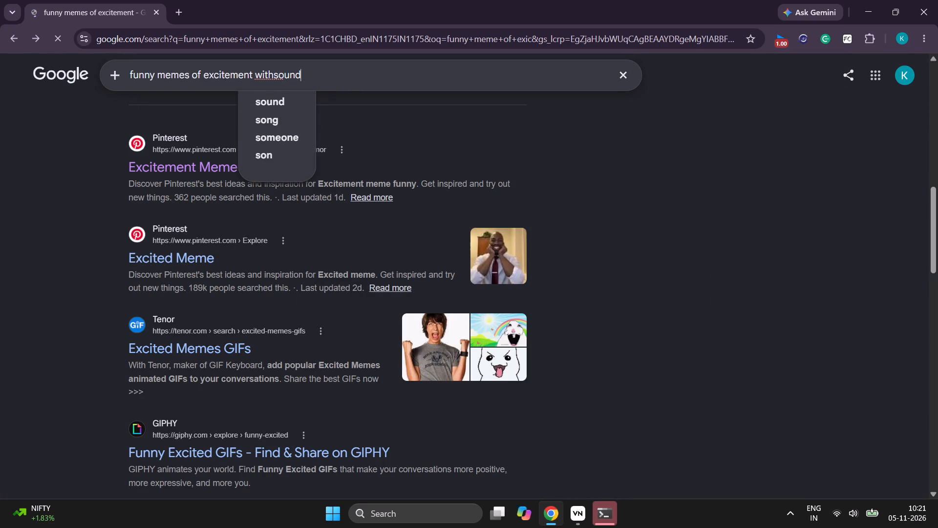
key("Return")
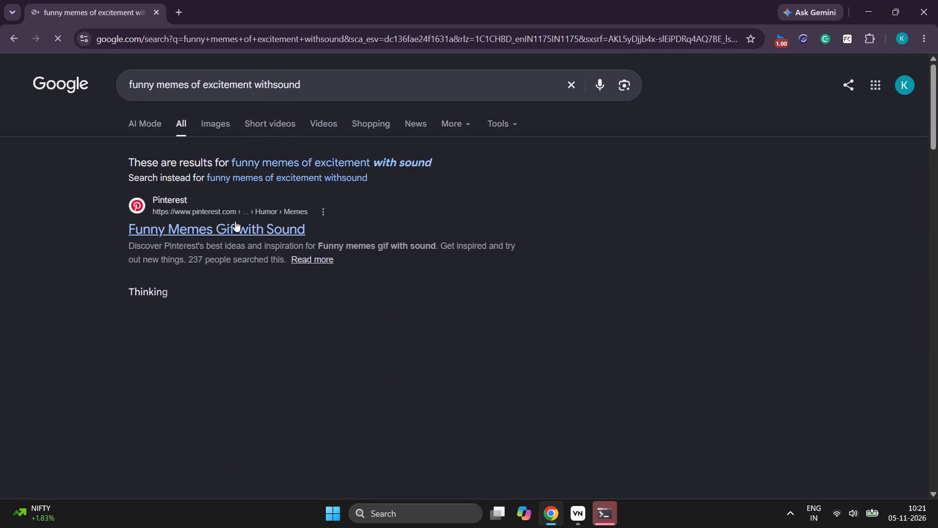
Open the Pinterest result "Funny Memes Gif with Sound".
left_click(236, 223)
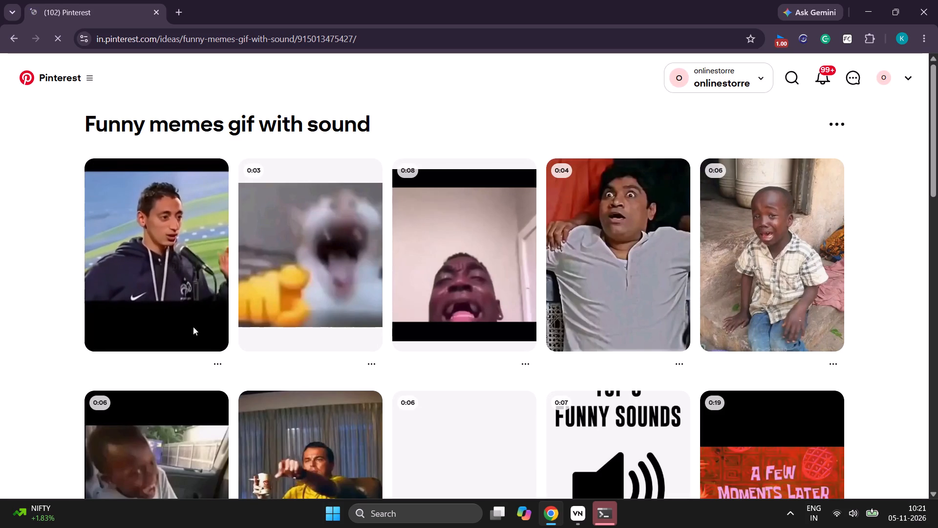
Look through the funny memes with sound and the "Ideas like this" section for a suitable excitement clip.
scroll(166, 420, "down", 3)
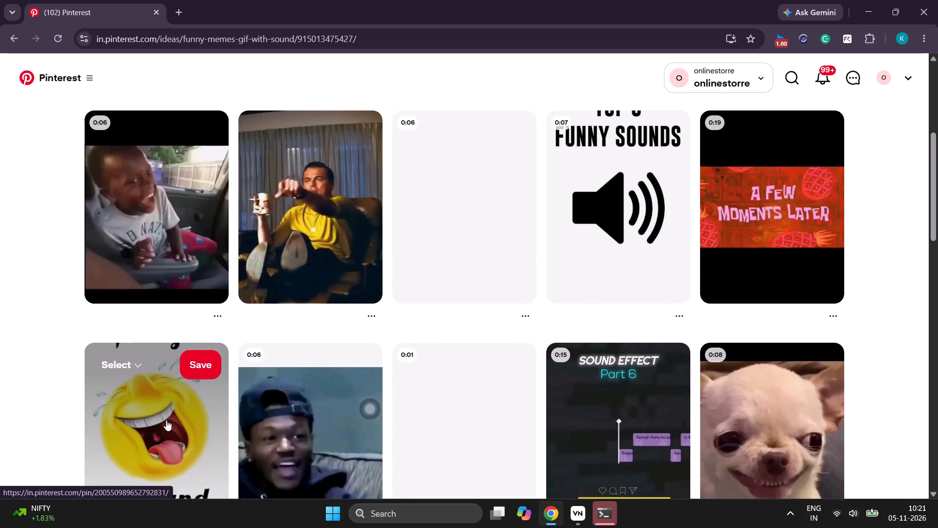
scroll(166, 420, "down", 1)
scroll(166, 420, "right", 2)
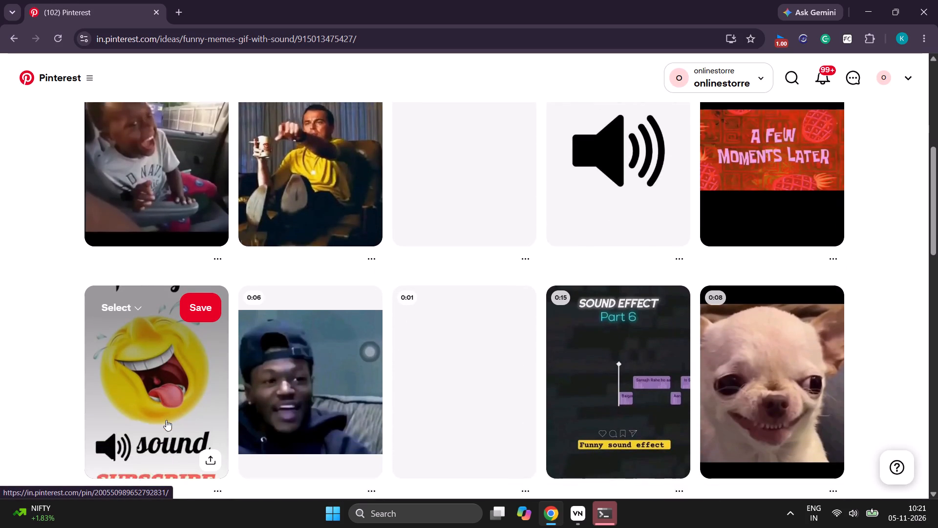
scroll(166, 420, "down", 1)
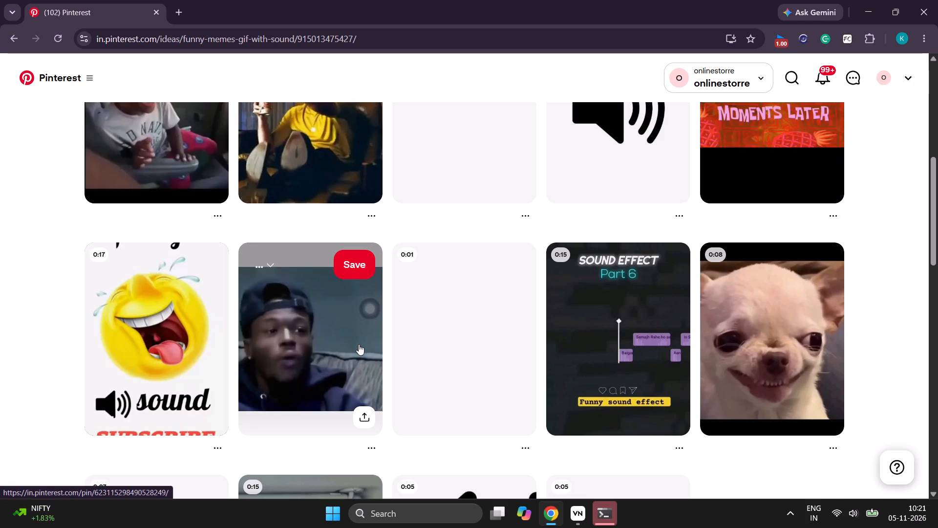
scroll(363, 342, "down", 2)
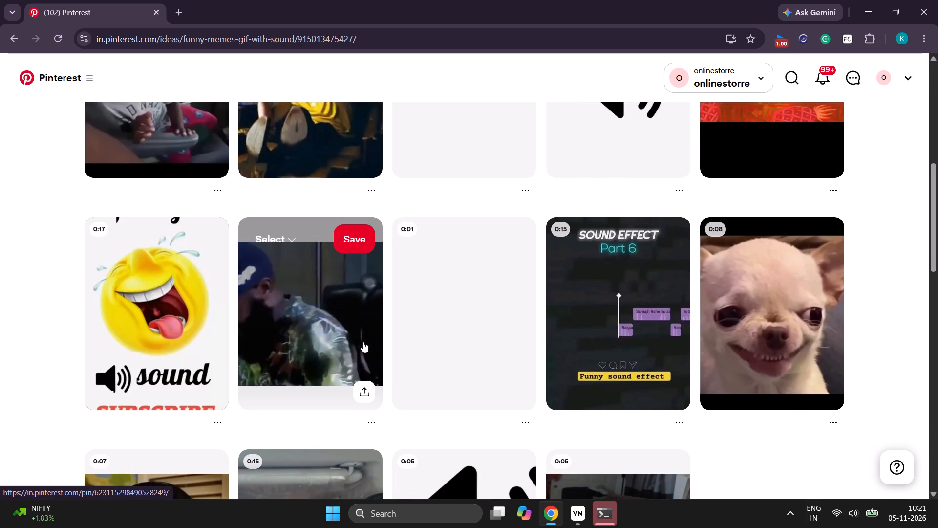
scroll(363, 342, "down", 2)
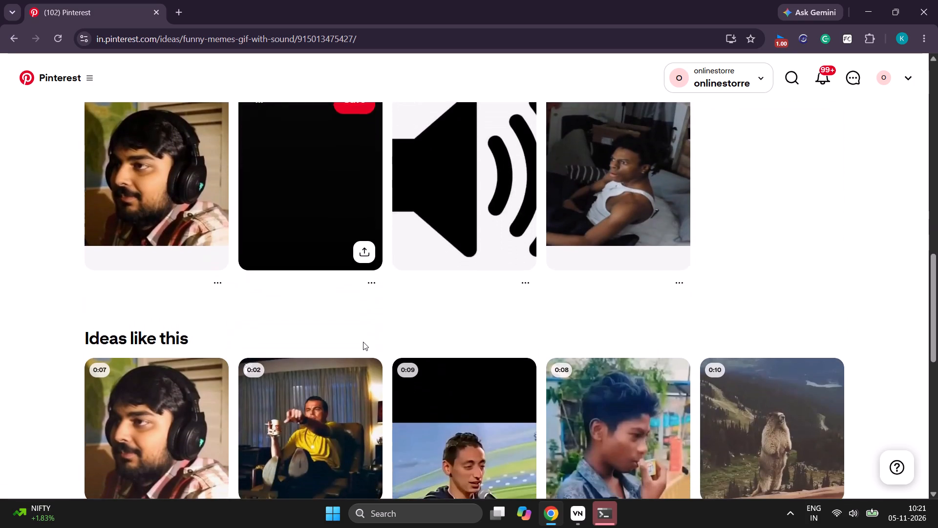
scroll(363, 342, "down", 1)
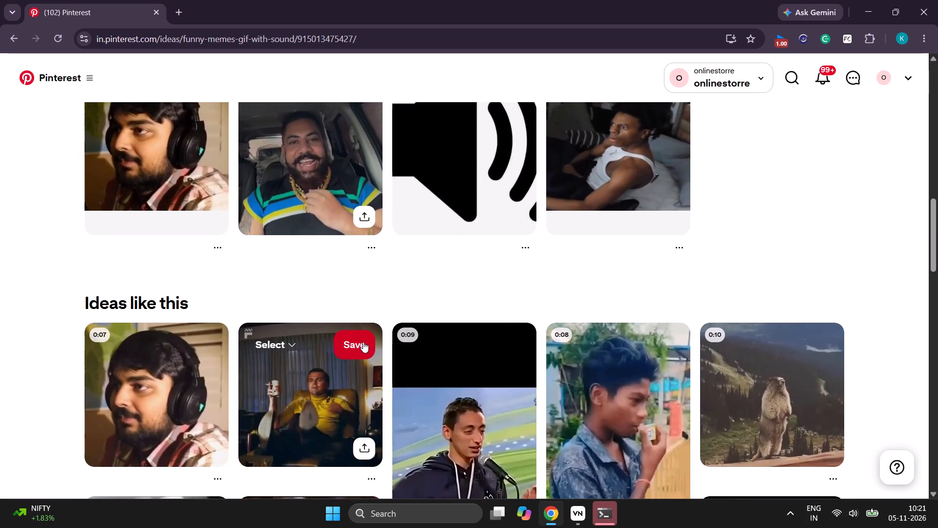
scroll(363, 342, "down", 2)
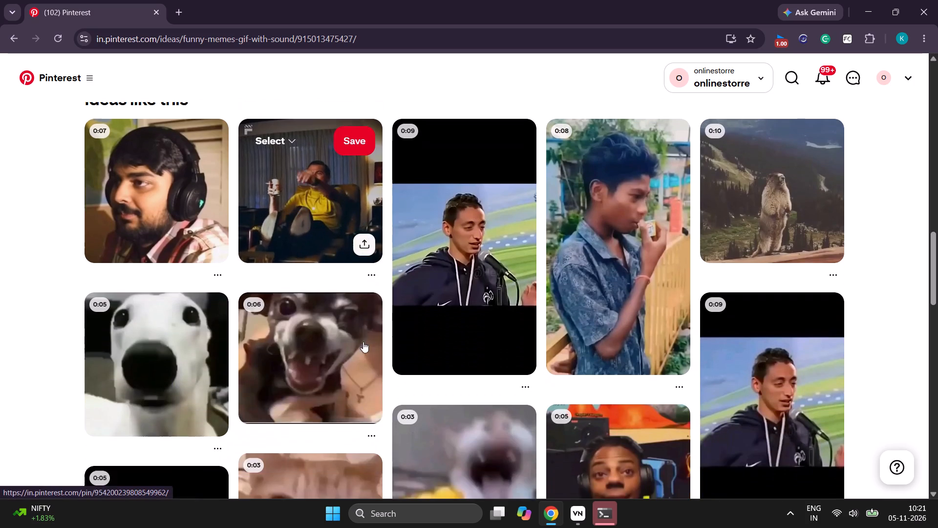
scroll(363, 342, "down", 1)
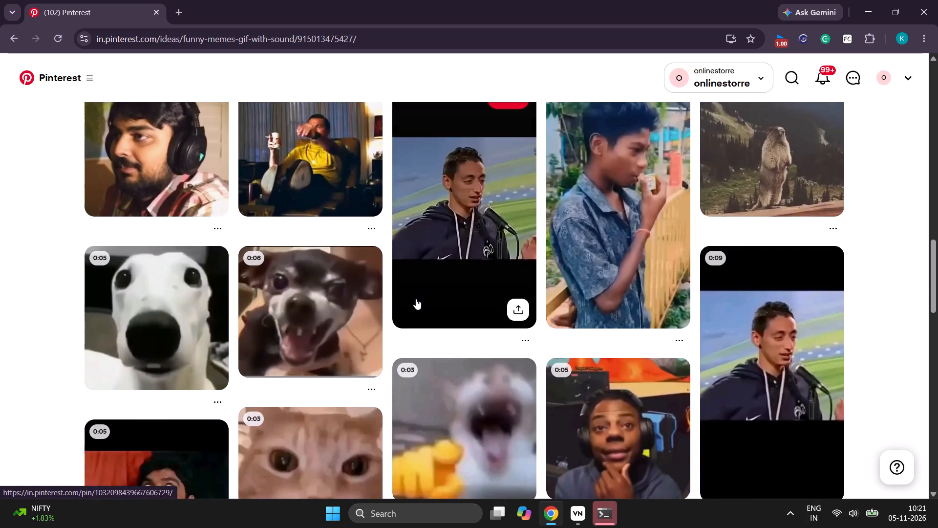
Open the laughing dog pin "Dog Hahaha", play it from the start with sound, and mute it again.
left_click(342, 312)
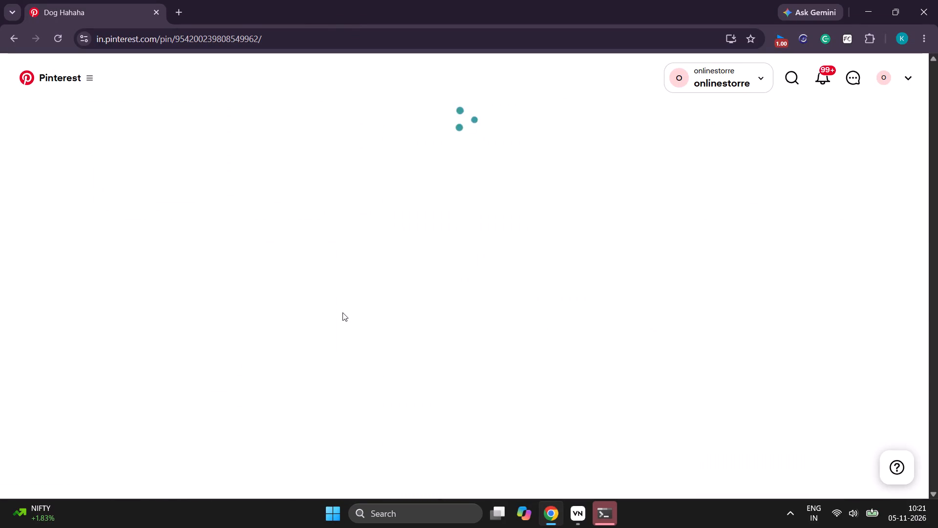
left_click(855, 508)
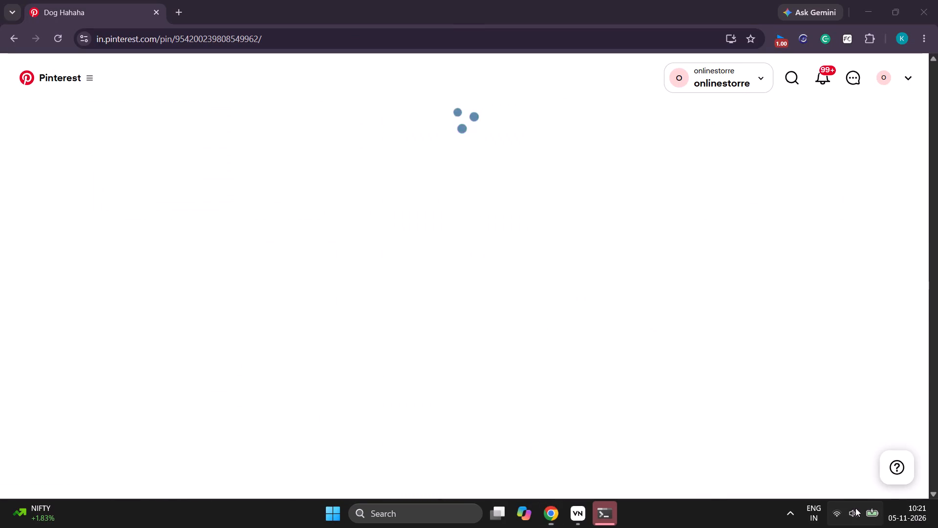
left_click(625, 375)
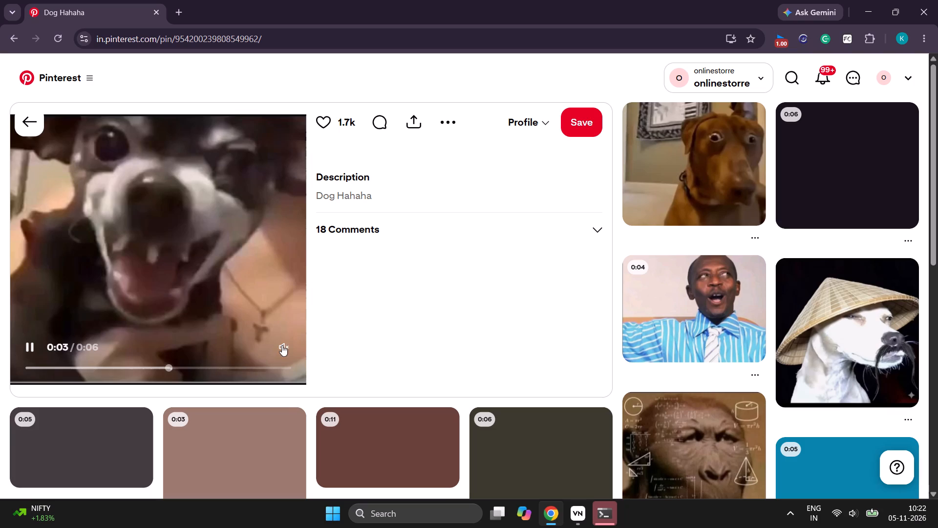
left_click(280, 345)
left_click_drag(171, 367, 20, 374)
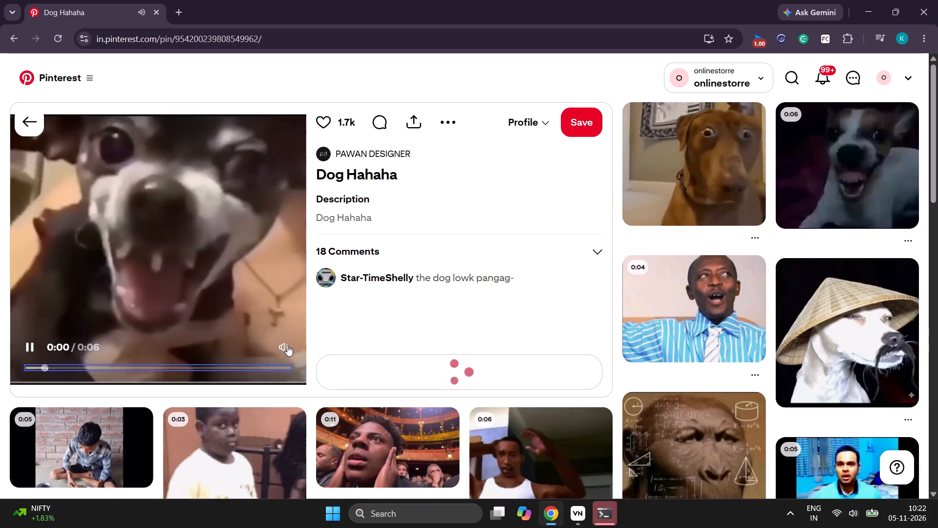
left_click(287, 345)
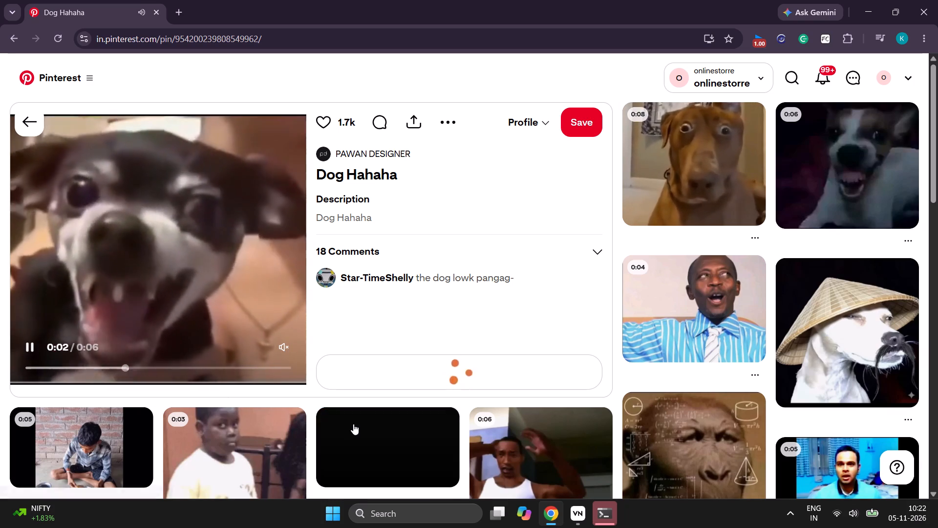
Look through the related pins below the dog video and return to the video.
scroll(353, 424, "down", 3)
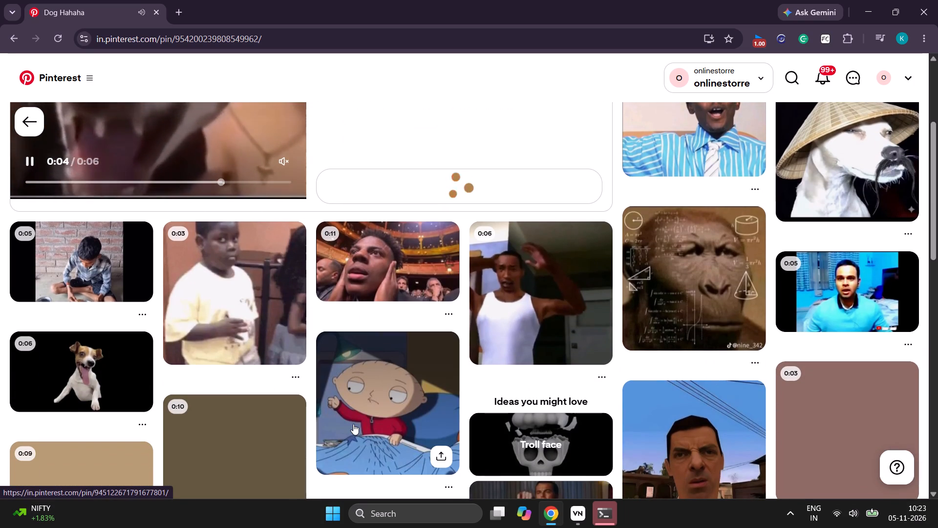
scroll(353, 424, "down", 2)
scroll(353, 424, "up", 1)
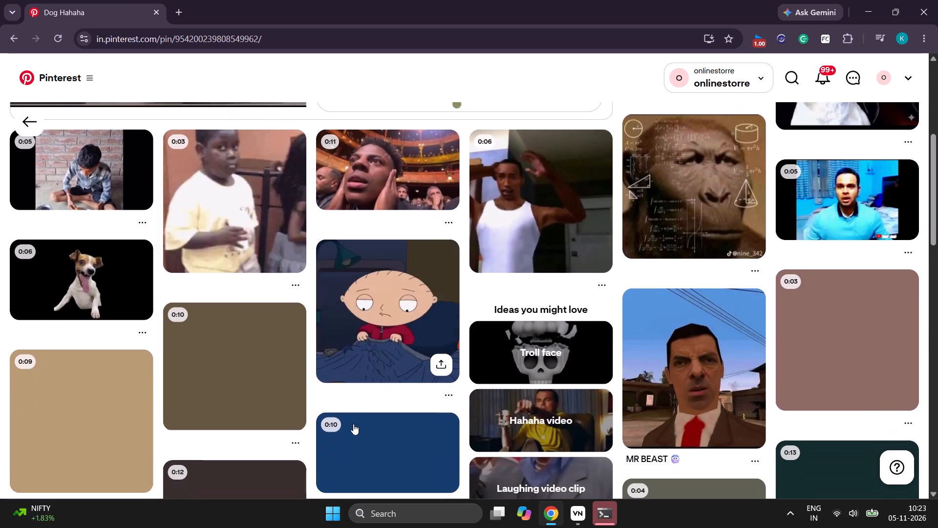
scroll(353, 424, "up", 3)
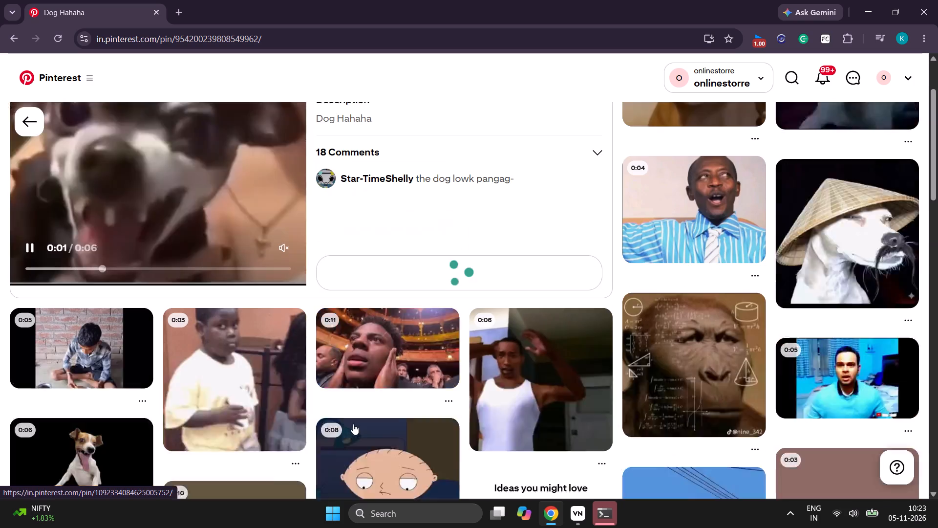
Play the dog video in picture-in-picture mode.
right_click(270, 286)
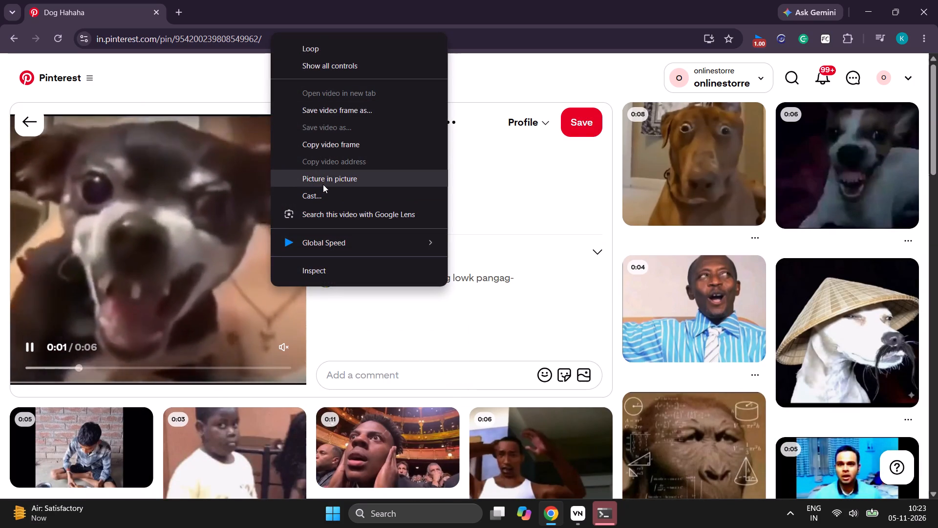
left_click(325, 184)
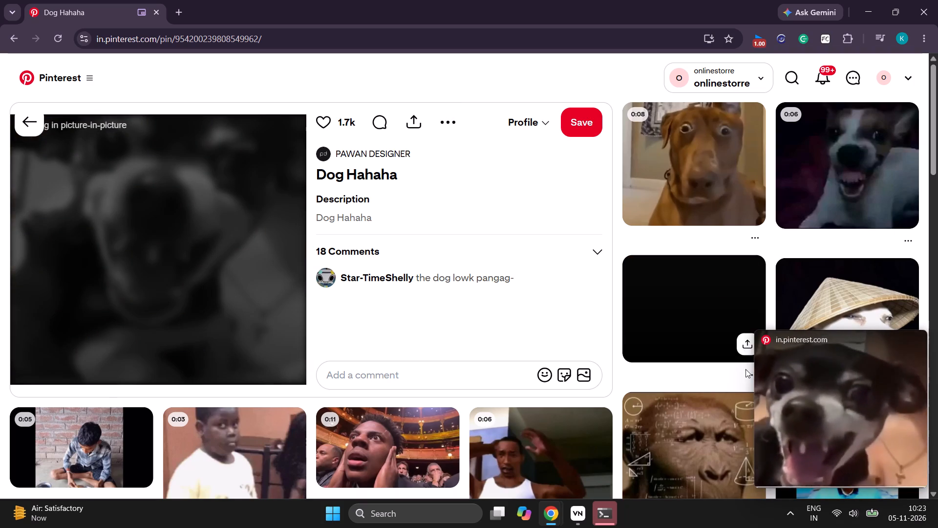
Copy the share link of the "Dog Hahaha" pin.
left_click(418, 122)
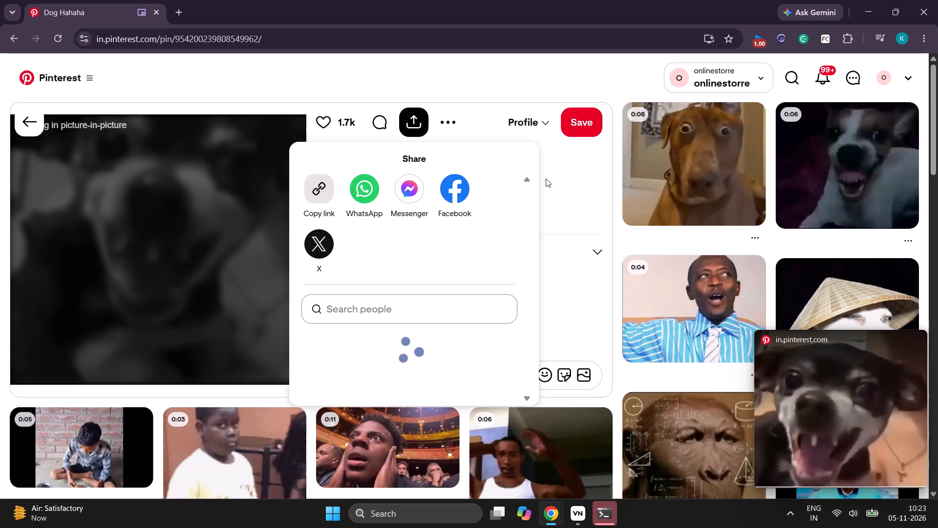
left_click_drag(318, 172, 322, 192)
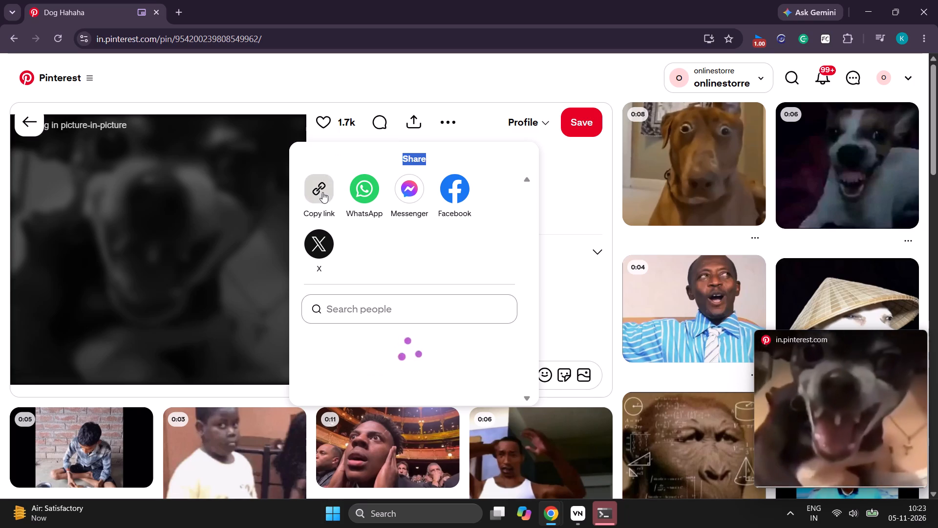
left_click_drag(322, 192, 322, 194)
left_click(322, 194)
Search Google in a new tab for "pinterest video download online", using the suggested query.
left_click(164, 0)
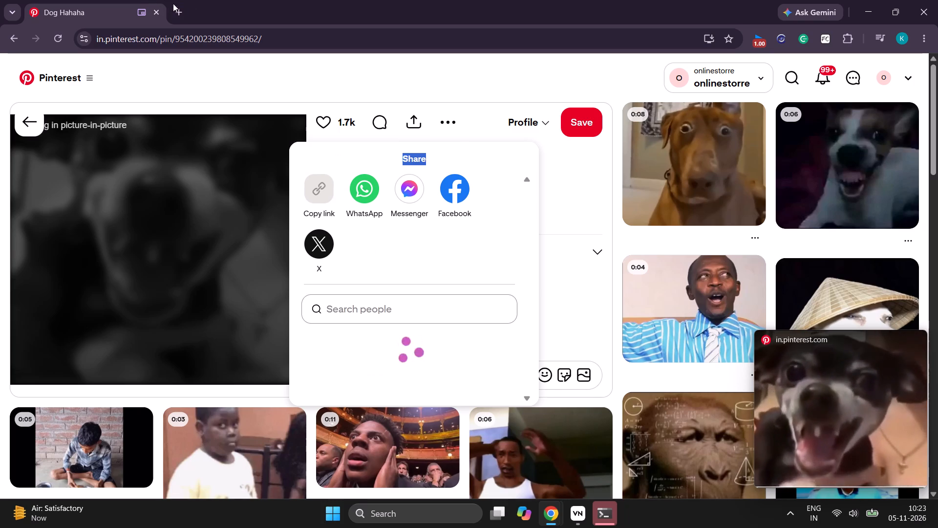
left_click(178, 5)
left_click_drag(308, 251, 310, 234)
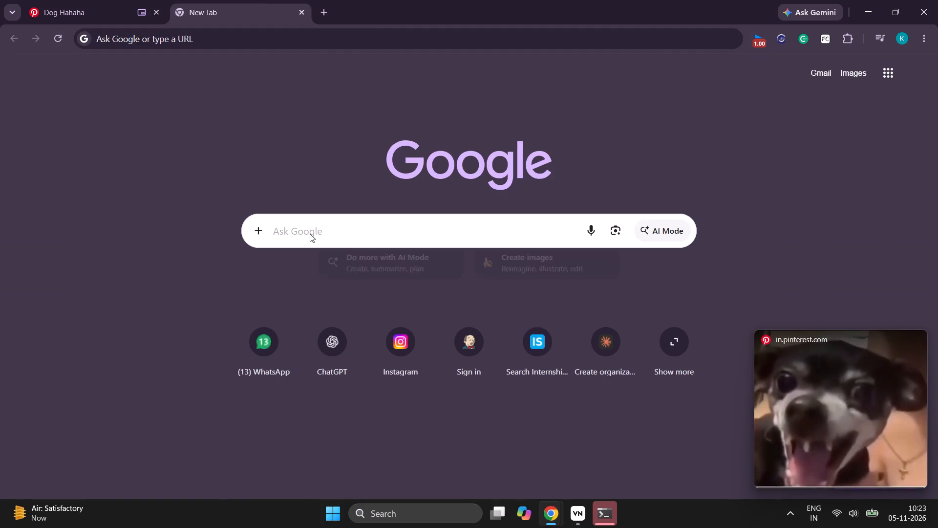
left_click_drag(310, 234, 312, 227)
left_click(312, 227)
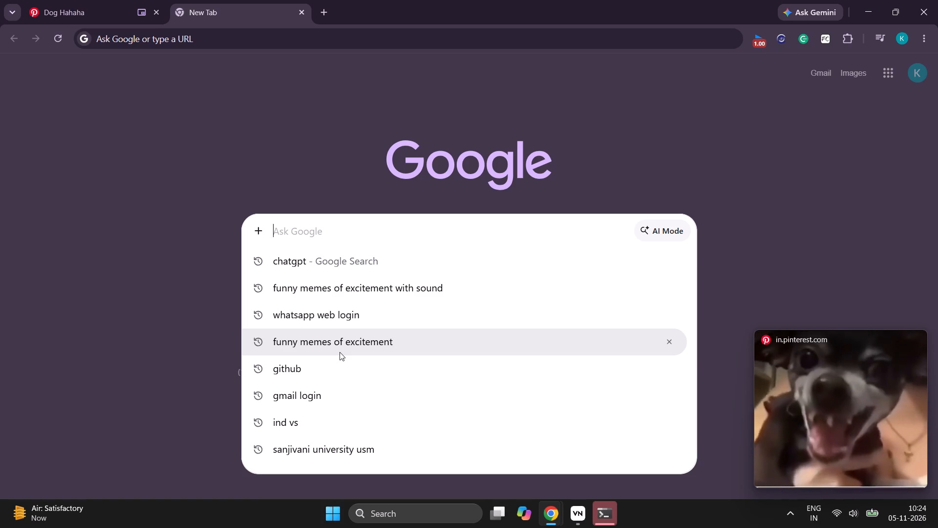
left_click(319, 217)
left_click(318, 226)
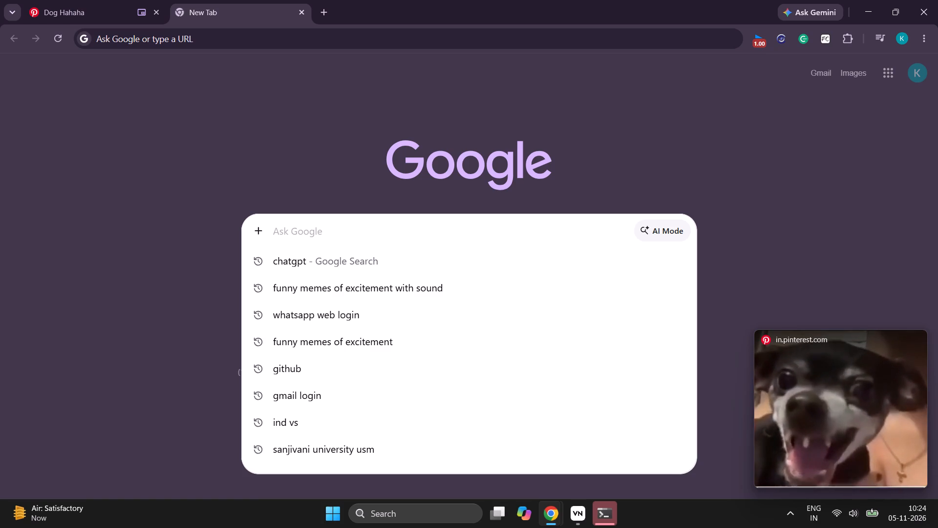
type("pin")
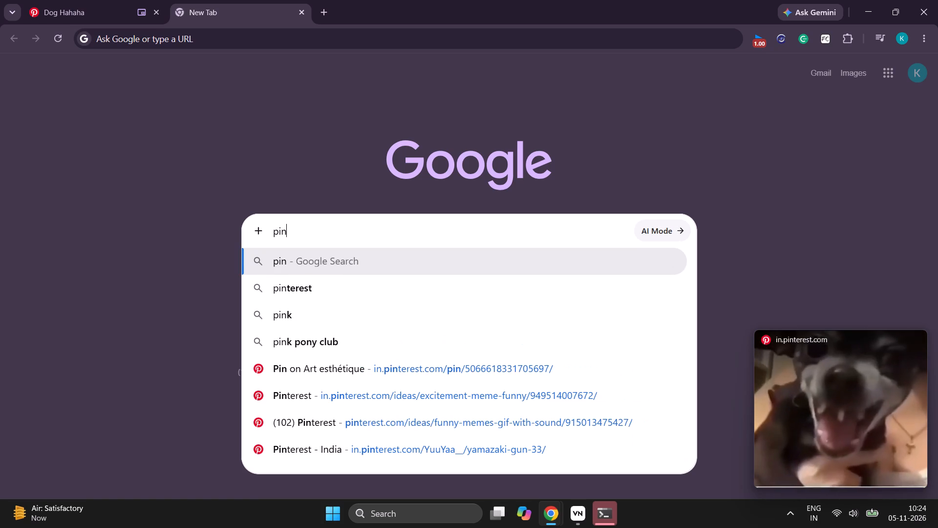
key("e")
key("BackSpace")
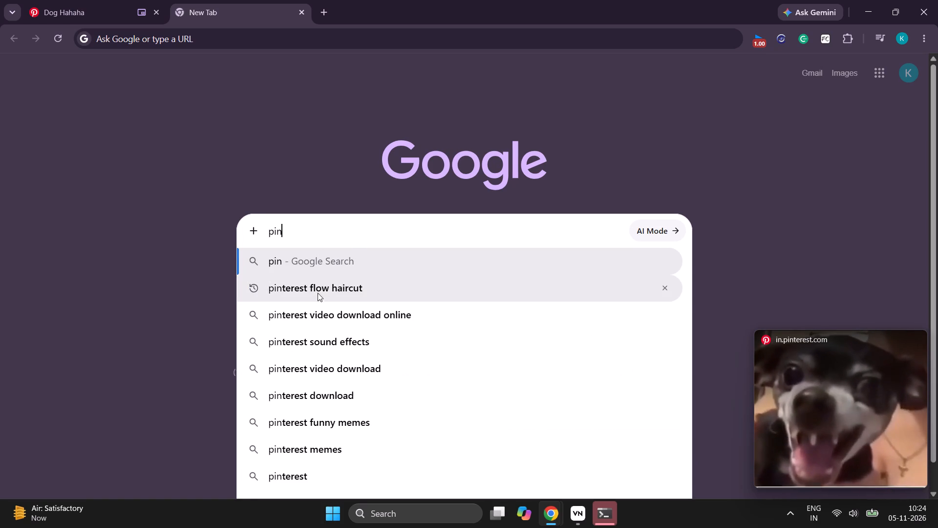
left_click(328, 310)
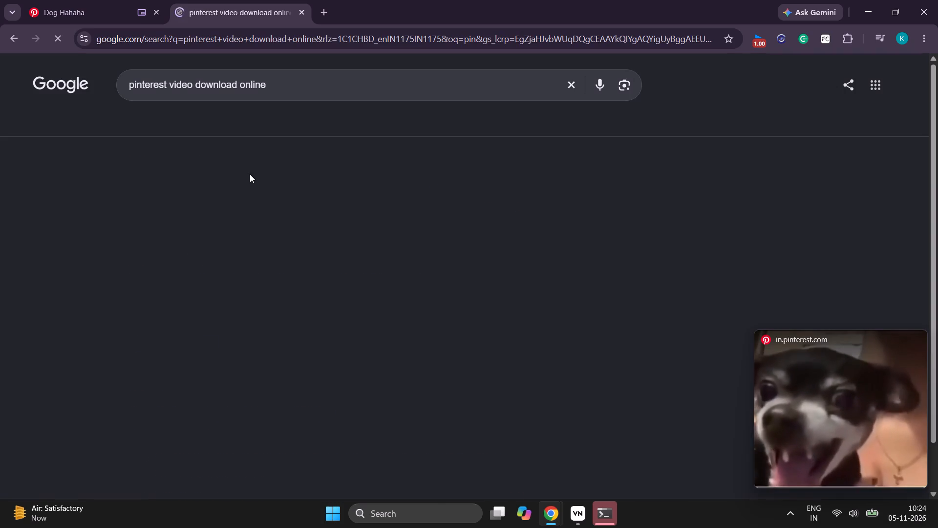
Open the KlickPin Pinterest Video Downloader from the search results and try to paste the copied pin link as the URL.
left_click(256, 190)
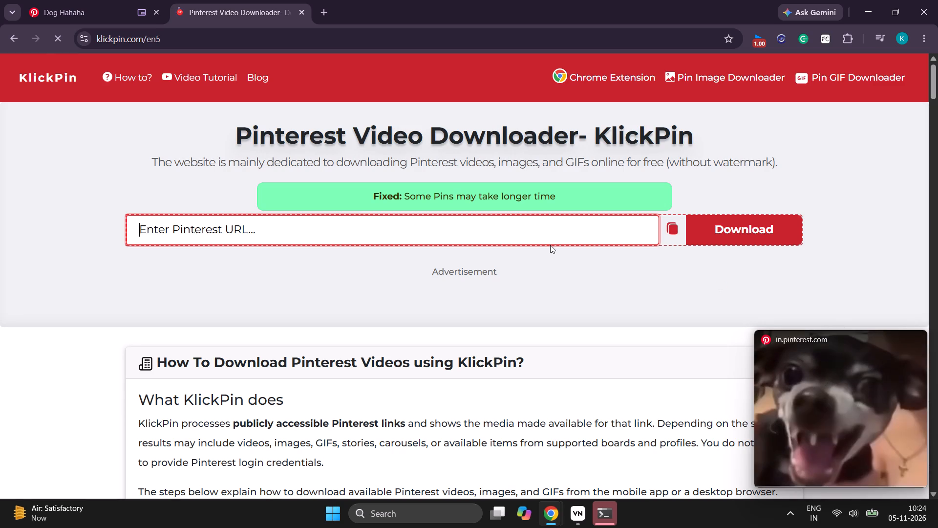
key("ctrl+v")
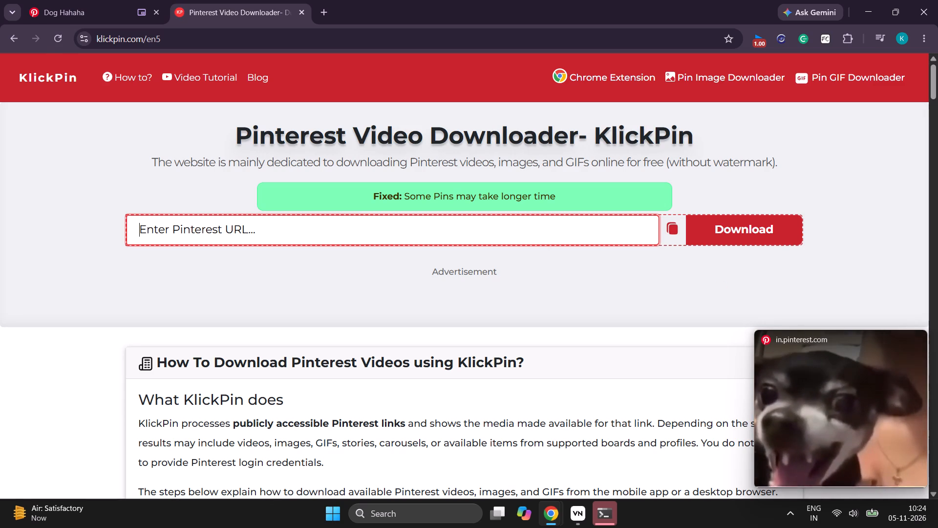
left_click(550, 228)
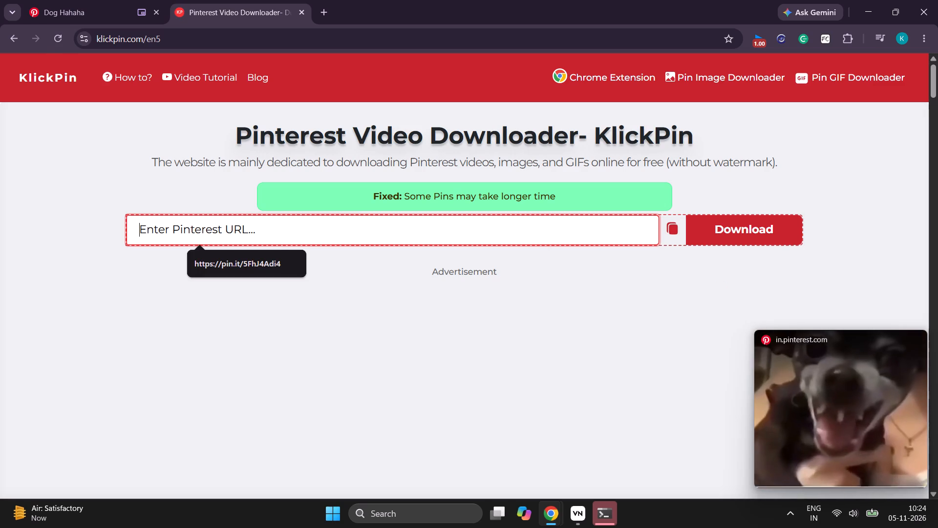
key("ctrl+v")
key("ctrl+v")
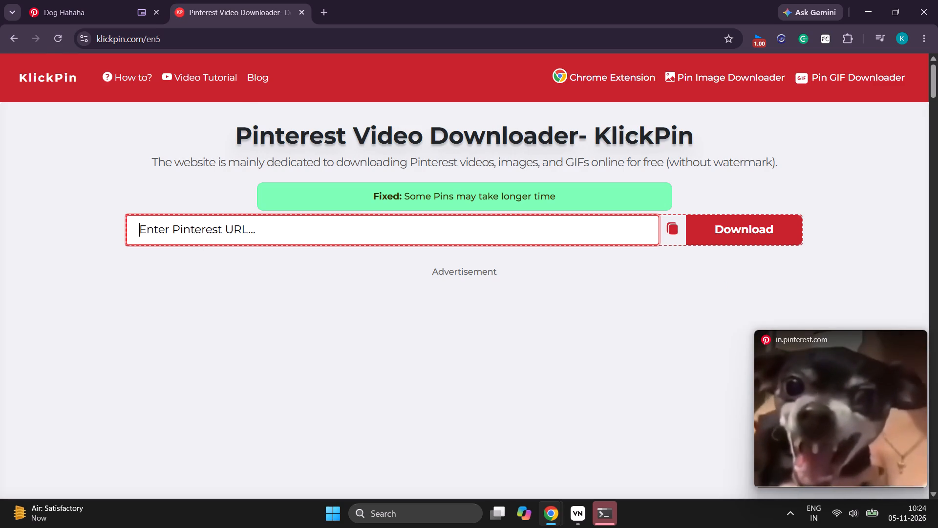
Copy the share link of the "Dog Hahaha" pin again and submit it to the KlickPin downloader.
left_click(73, 0)
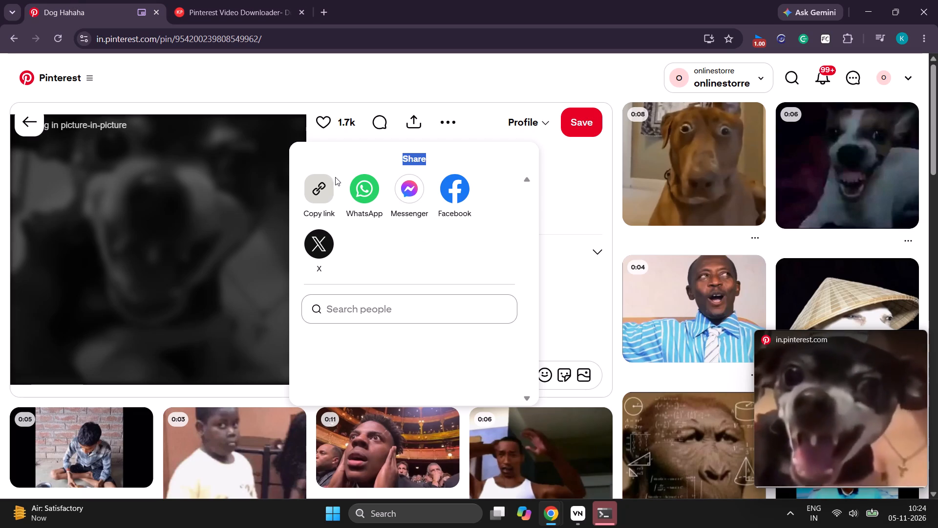
left_click(321, 191)
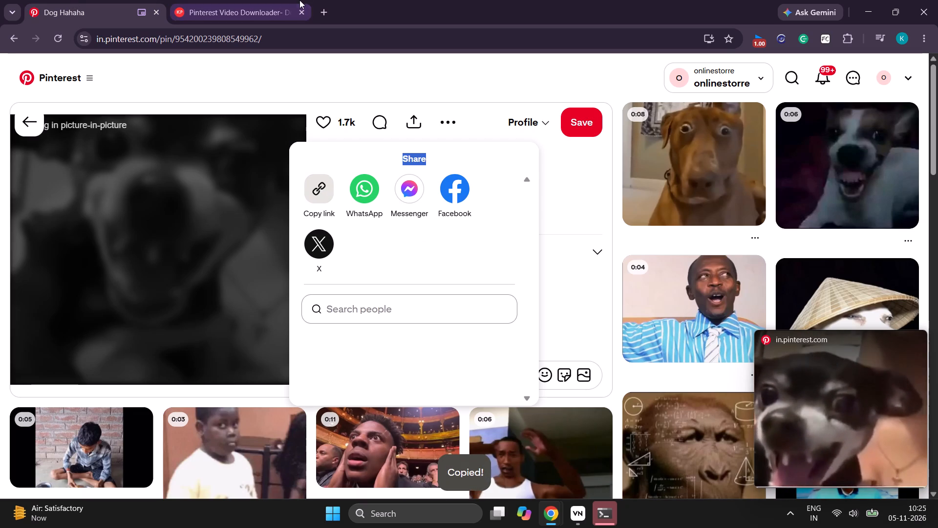
left_click(299, 0)
key("ctrl+v")
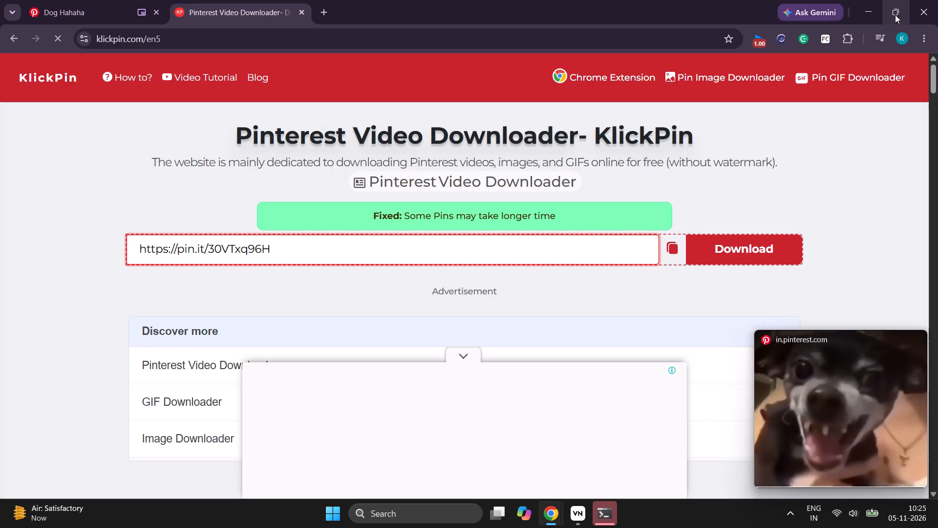
left_click(767, 245)
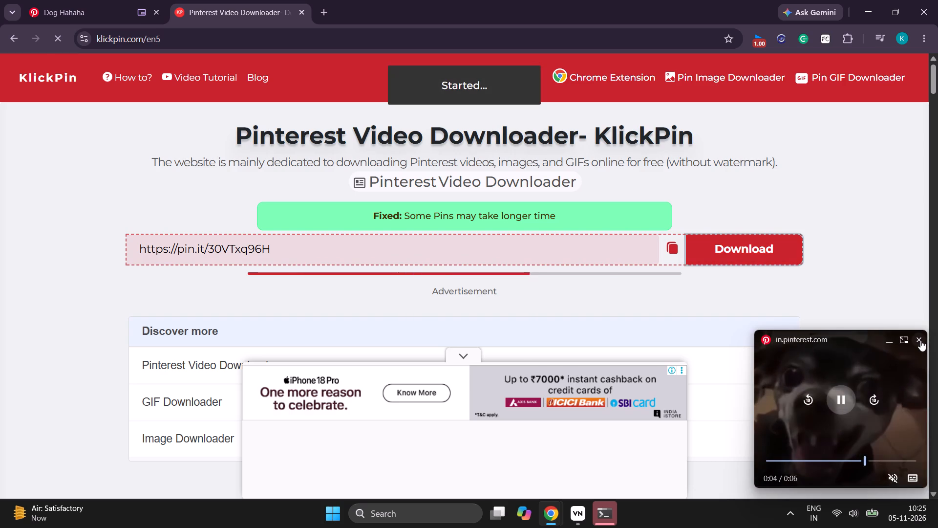
Close the picture-in-picture player and download the dog video from KlickPin.
left_click(920, 340)
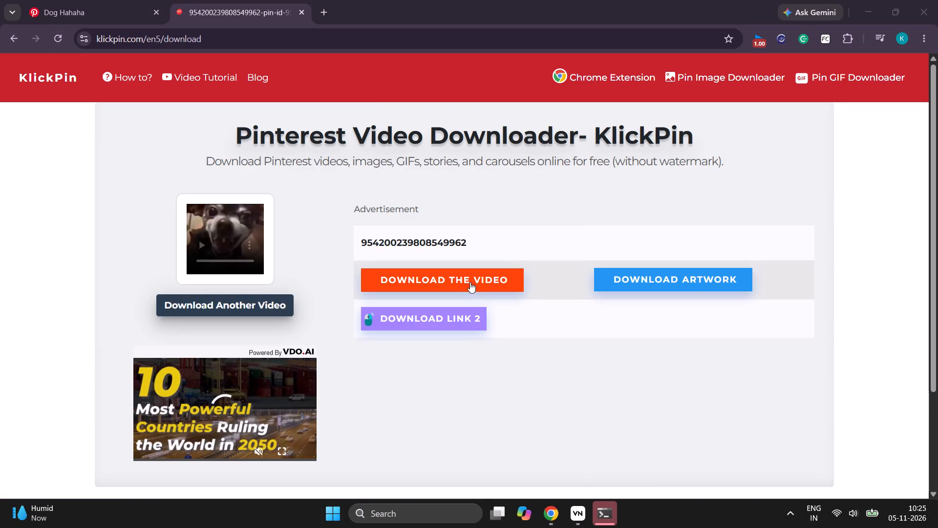
left_click(470, 280)
left_click(470, 310)
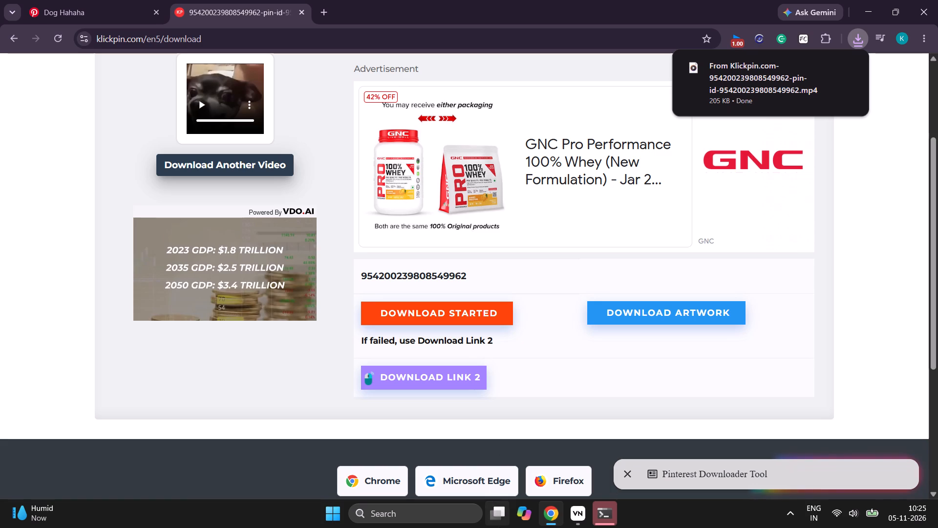
Switch to VN, preview the bicycle footage to find the insertion point, and split the main clip at about 0:57.48.
left_click(582, 517)
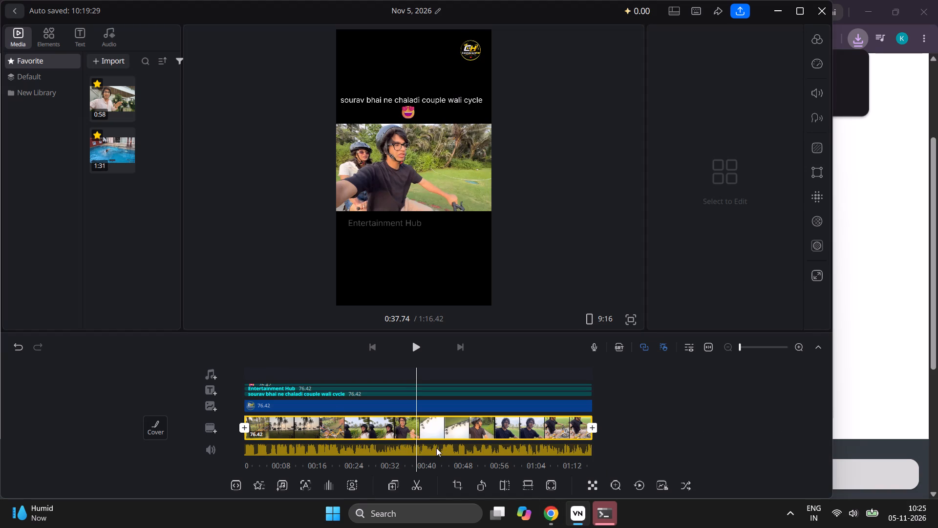
left_click(417, 350)
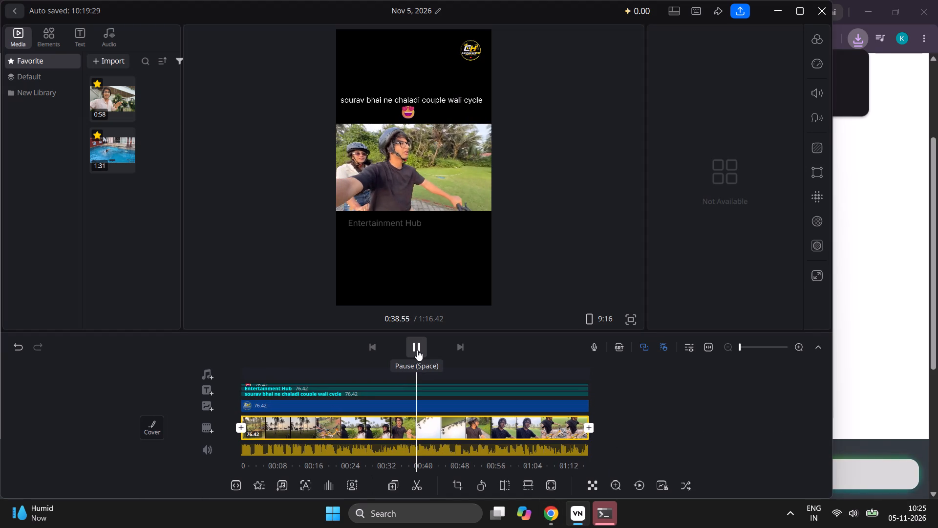
left_click(417, 350)
left_click(418, 350)
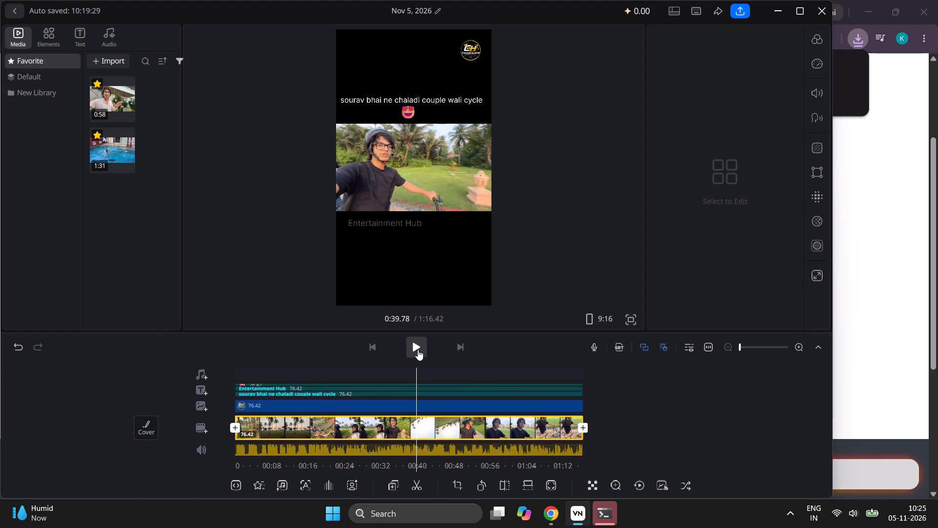
scroll(476, 441, "left", 1)
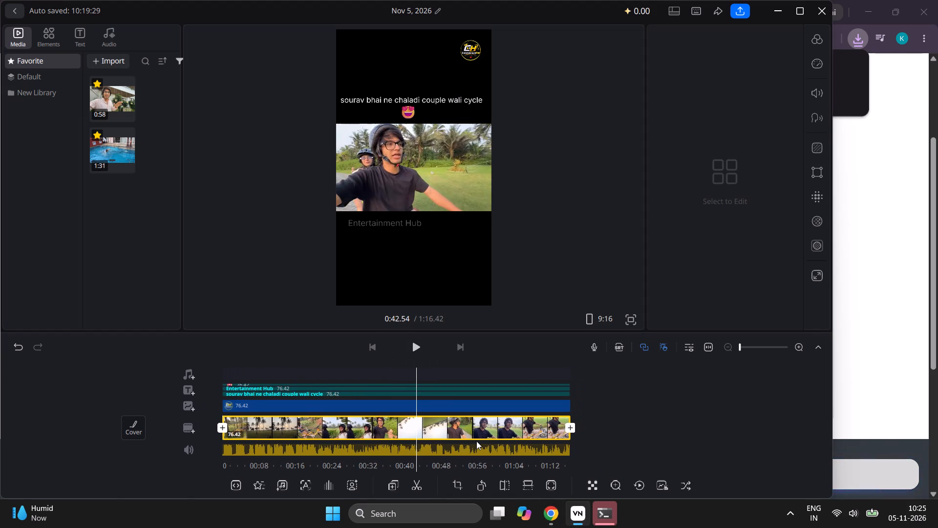
scroll(476, 441, "left", 3)
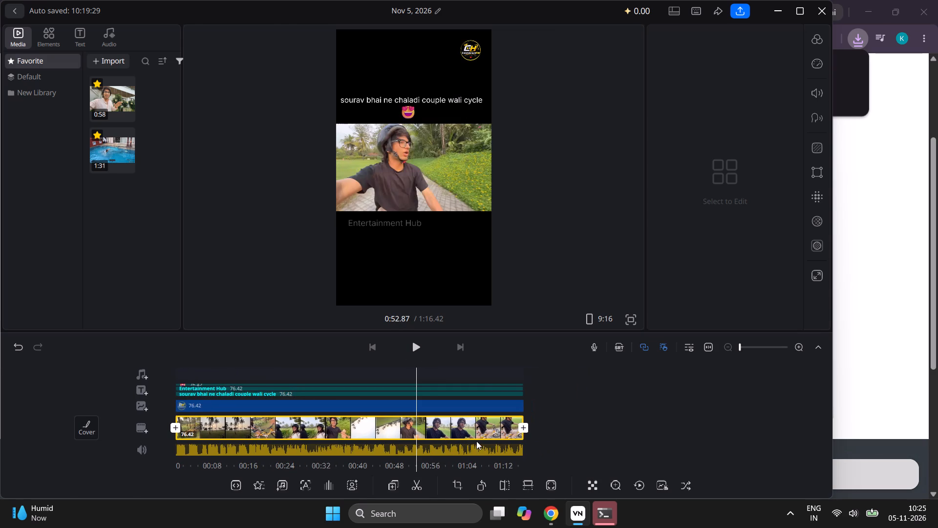
scroll(476, 441, "left", 1)
left_click(408, 341)
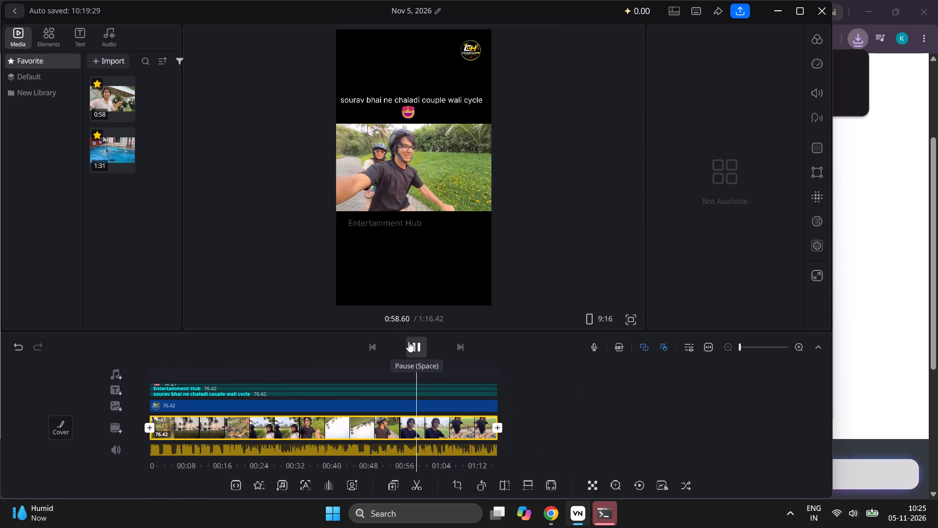
left_click(408, 341)
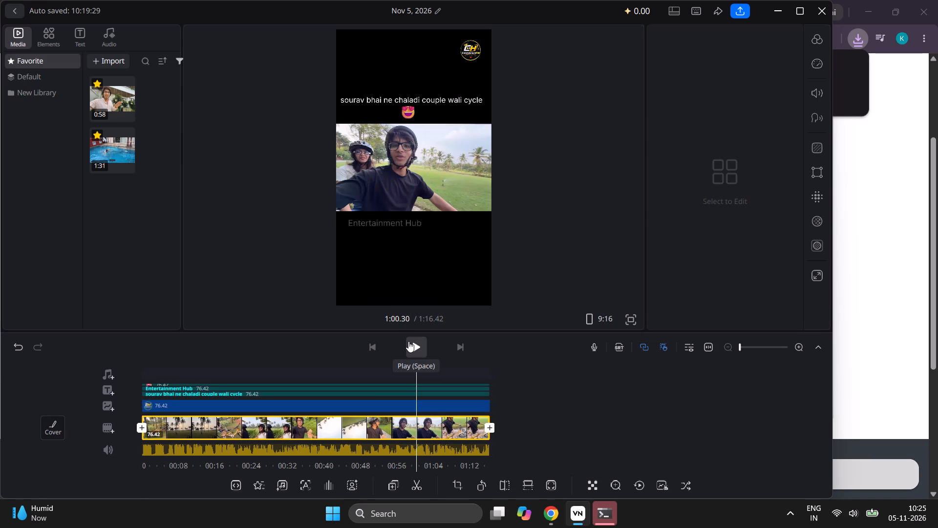
scroll(440, 448, "right", 1)
scroll(440, 448, "left", 1)
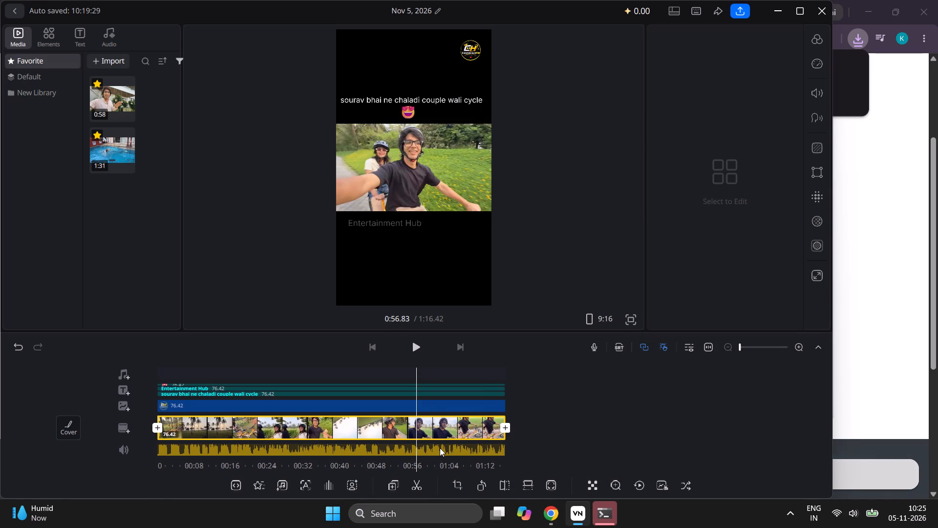
scroll(440, 448, "left", 1)
left_click(418, 480)
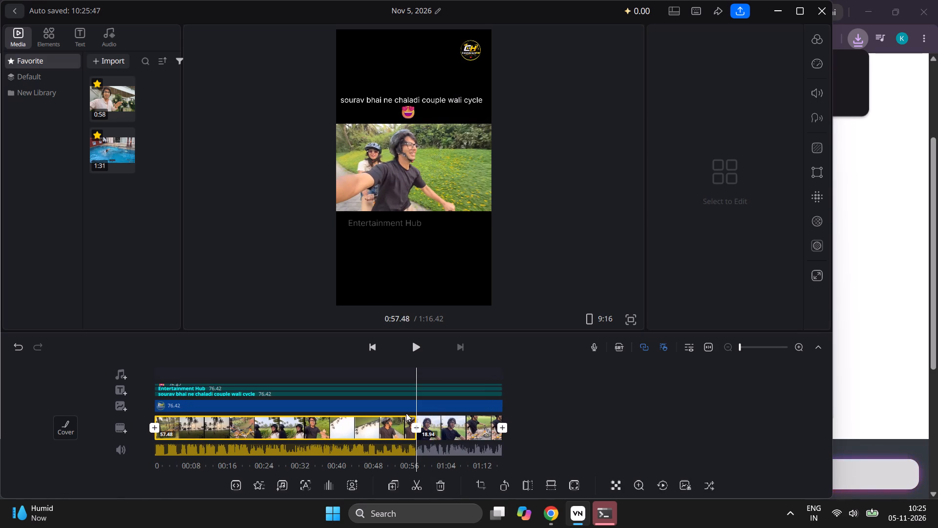
Insert the downloaded Klickpin dog MP4 from Downloads into the main video track at the split.
left_click(122, 424)
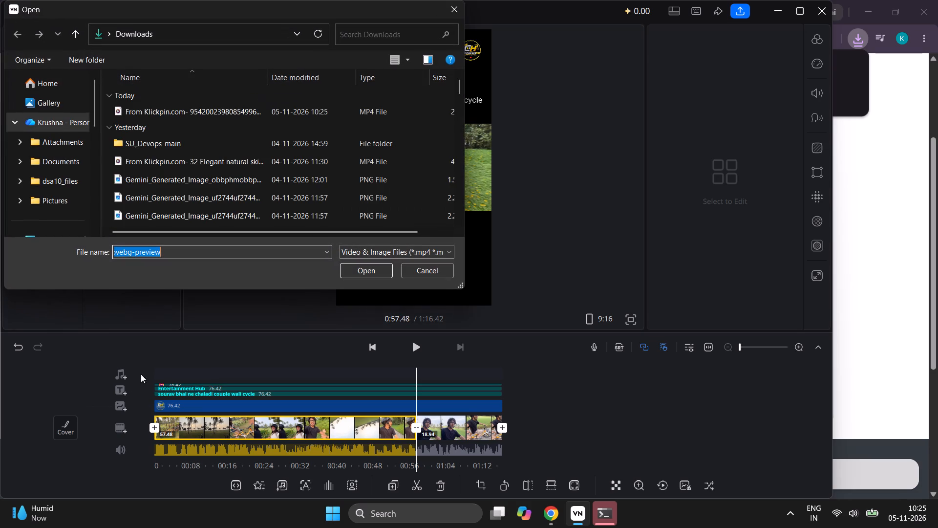
left_click(231, 112)
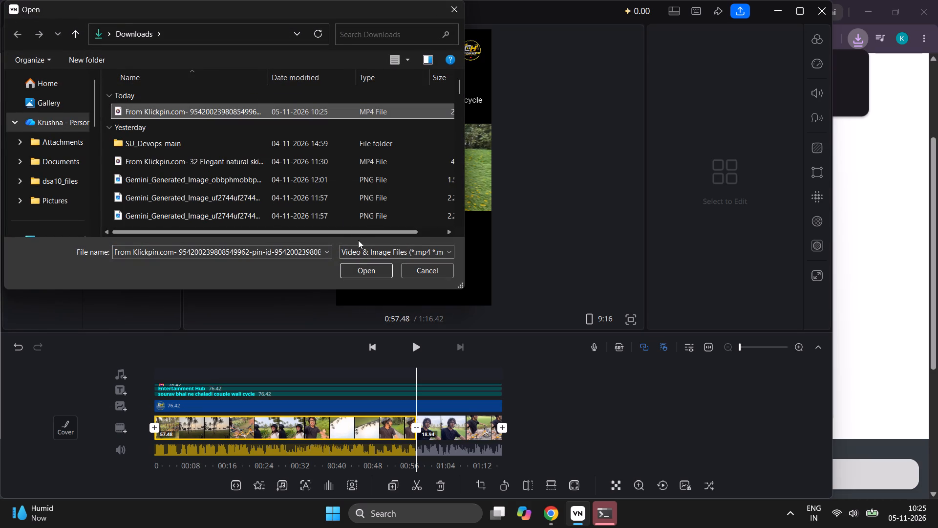
left_click(362, 266)
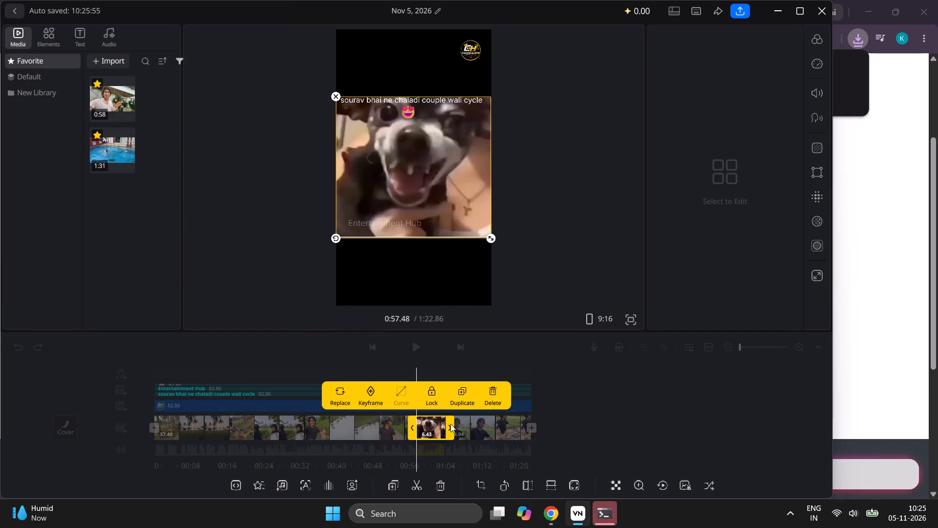
Trim the end of the inserted dog clip, bringing the project length to about 1:20.60.
left_click_drag(450, 427, 440, 427)
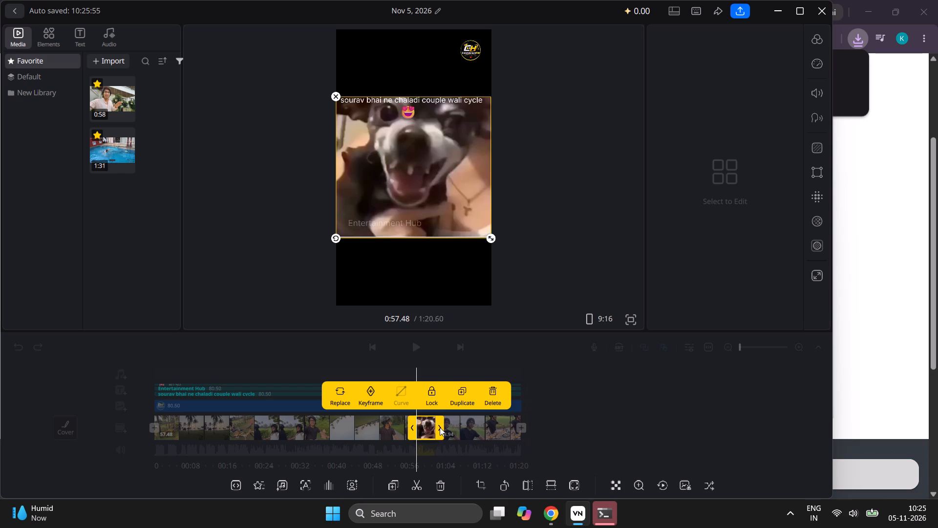
Trim the end of the inserted dog clip slightly further, bringing the project length to about 1:20.18.
left_click_drag(440, 427, 438, 428)
left_click(575, 424)
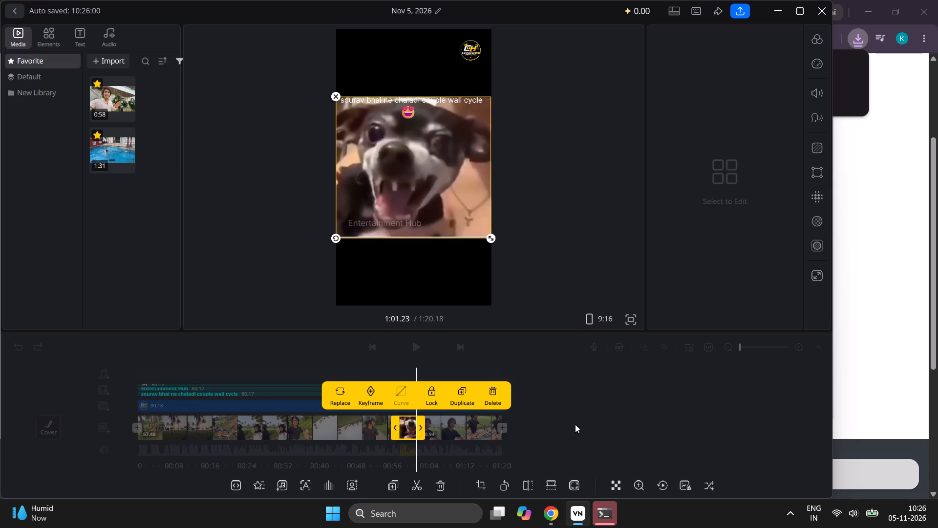
left_click(388, 366)
Play the edit from about 0:53 through the inserted dog clip, and scrub through the timeline back to the start.
scroll(388, 366, "right", 2)
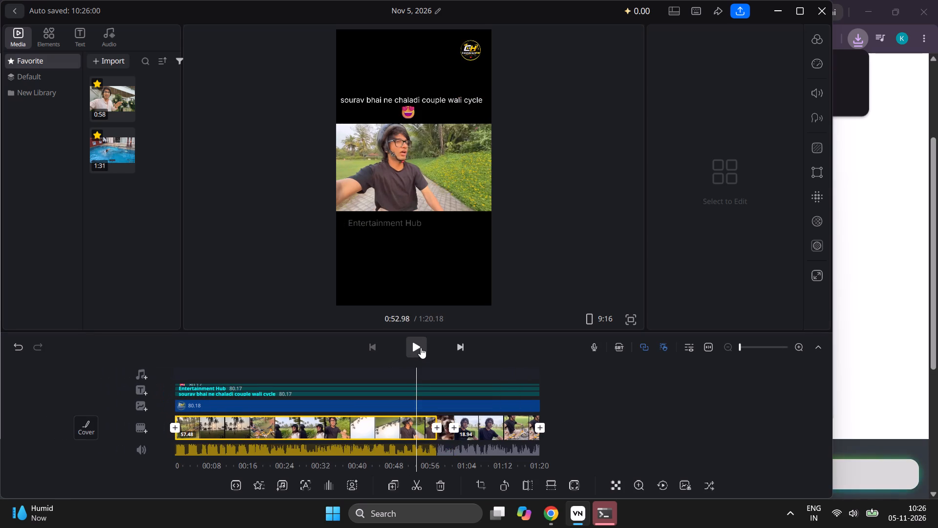
left_click(420, 347)
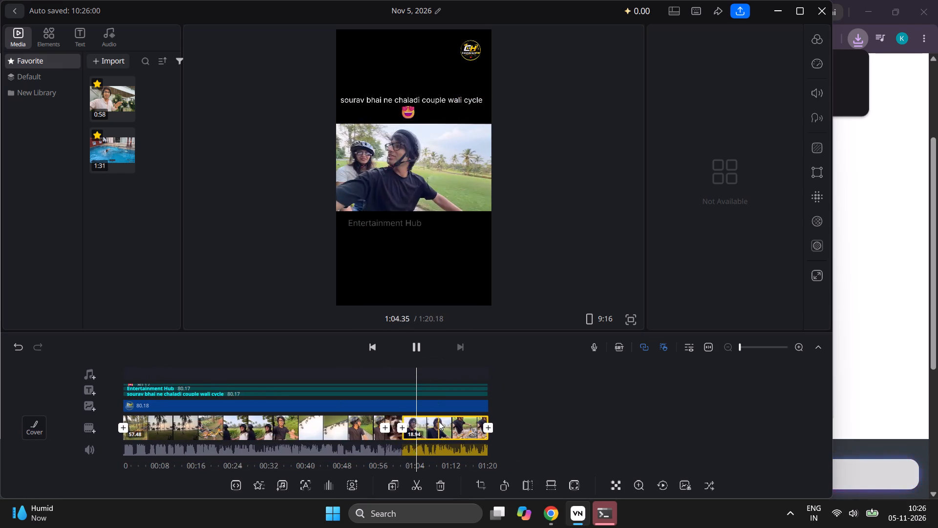
scroll(439, 421, "right", 9)
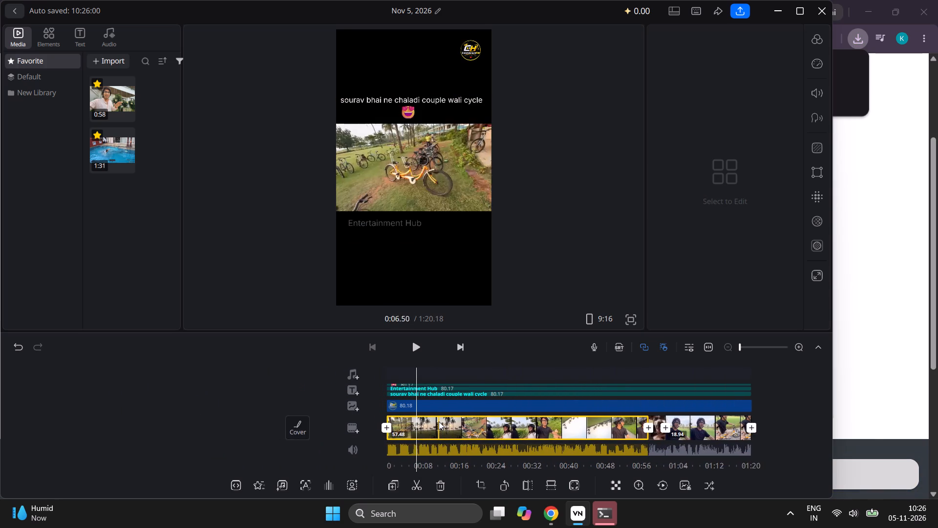
scroll(439, 421, "right", 1)
scroll(439, 421, "left", 15)
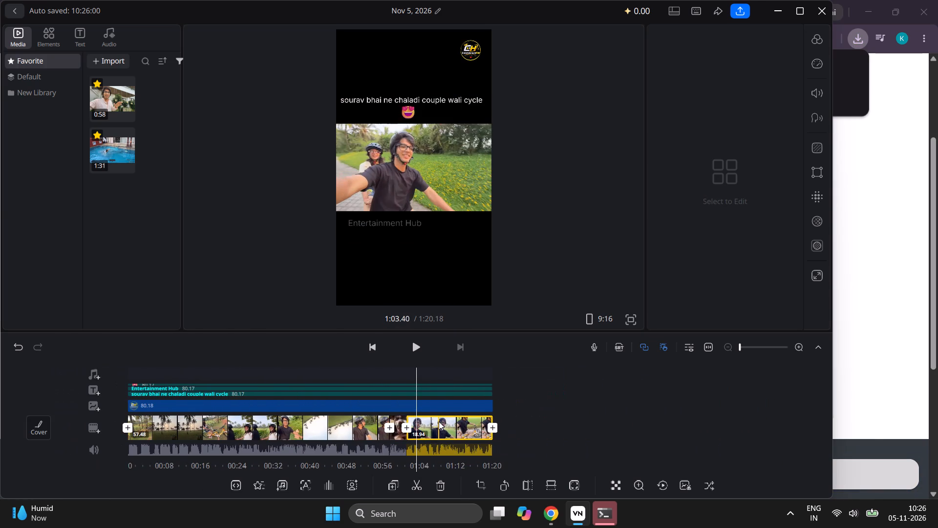
scroll(439, 421, "left", 3)
scroll(439, 421, "right", 11)
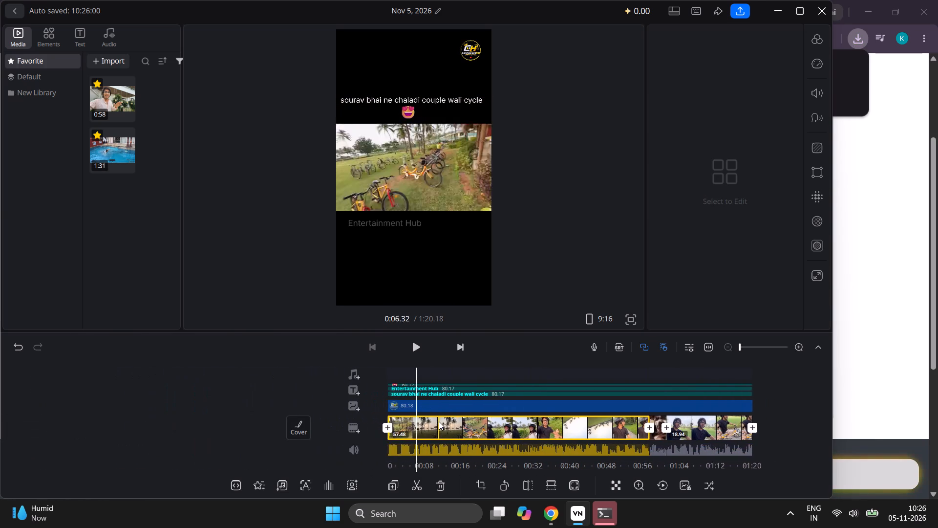
scroll(439, 421, "right", 8)
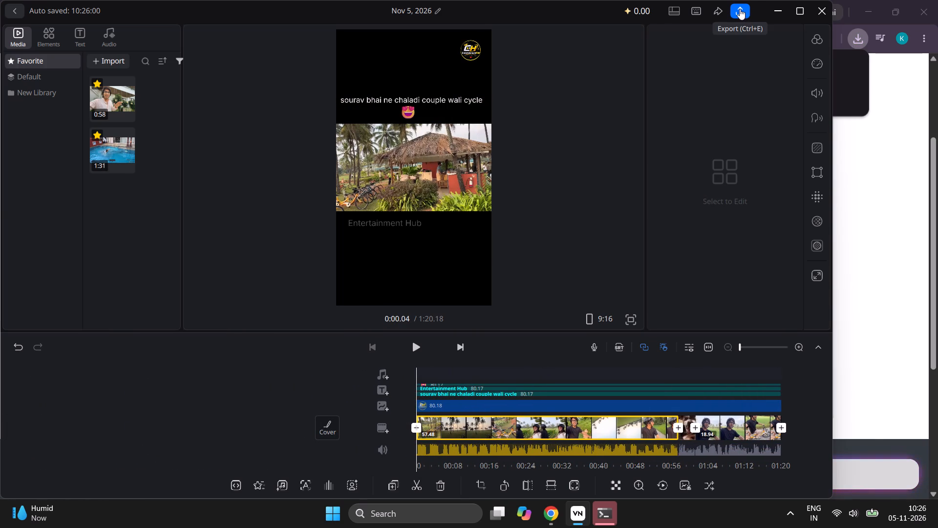
Export the video to the Videos\VN folder with manual quality settings at 720p, 30 fps and a 5.0 Mbps bitrate.
left_click(740, 9)
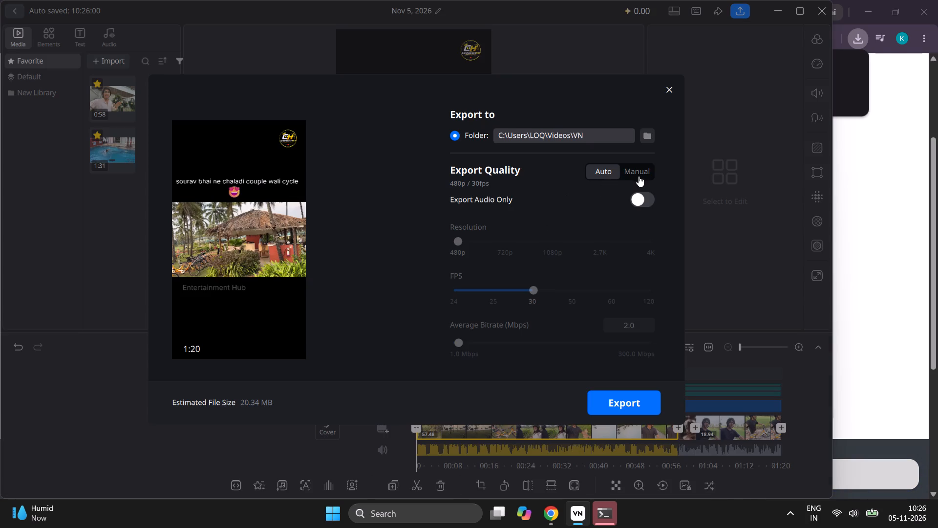
left_click(639, 174)
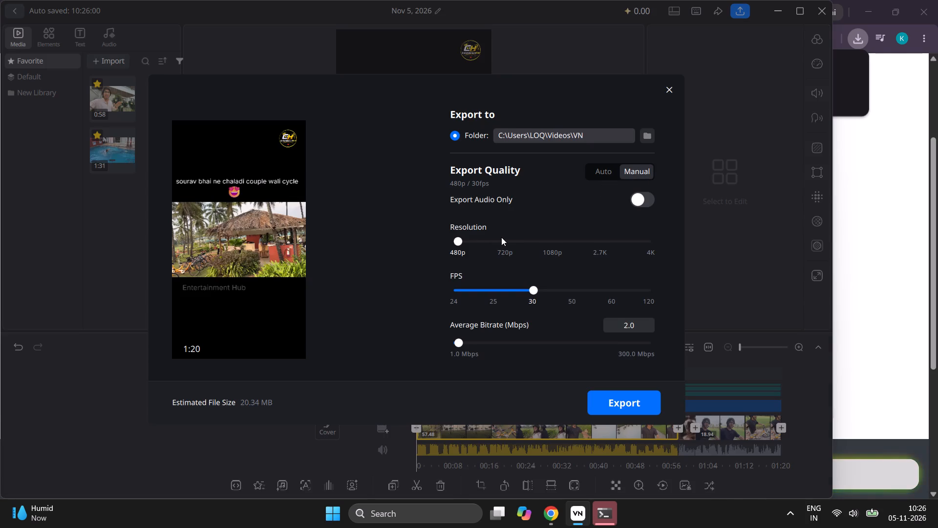
left_click(501, 237)
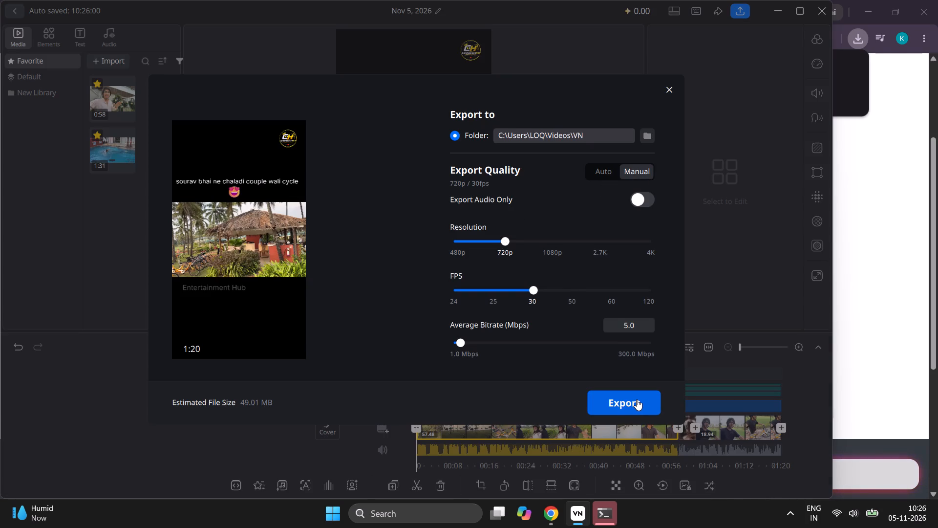
left_click(637, 399)
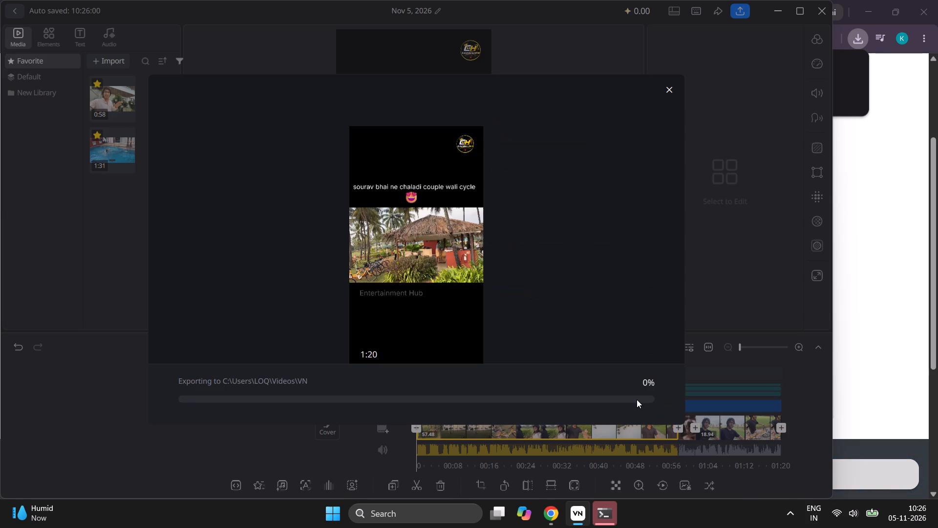